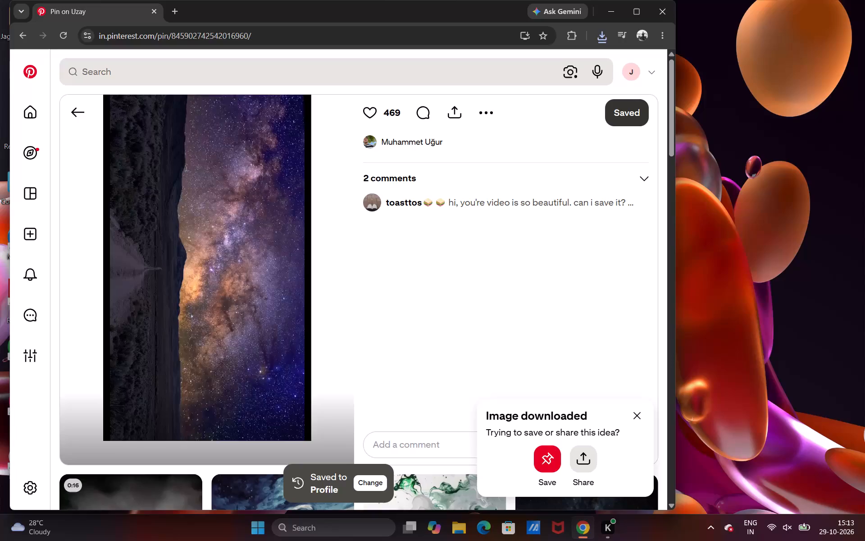
# Go to the profile's saved ideas and open the saved Milky Way night-sky video Pin.
pyautogui.click(332, 475)
pyautogui.click(327, 485)
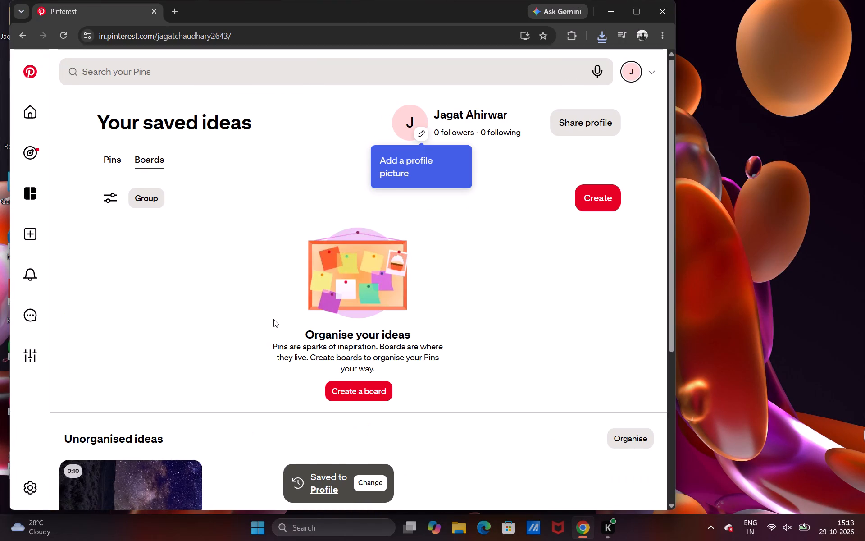
pyautogui.scroll(-4, 198, 386)
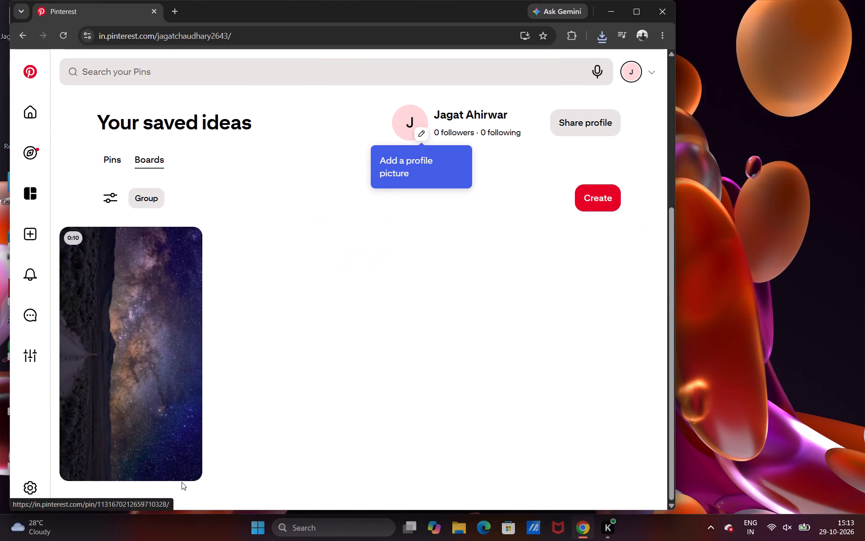
pyautogui.click(159, 452)
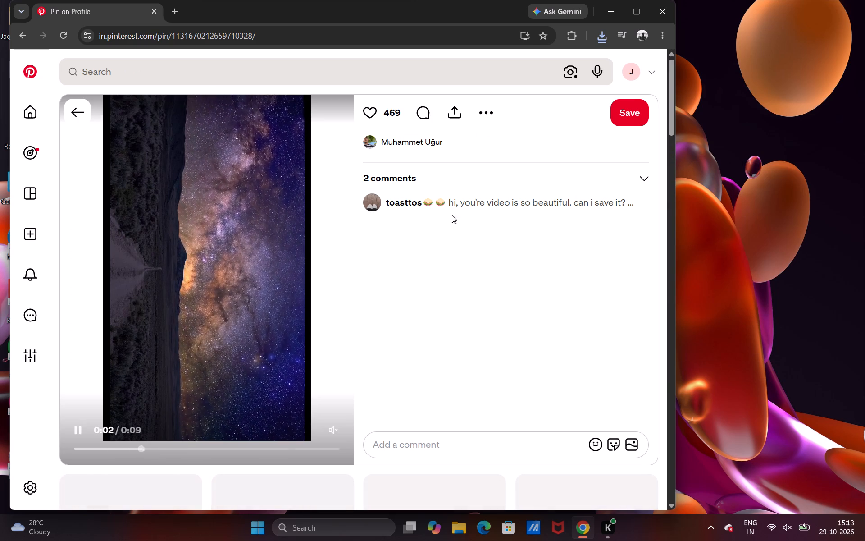
# Copy the share link of the Milky Way video Pin.
pyautogui.click(451, 110)
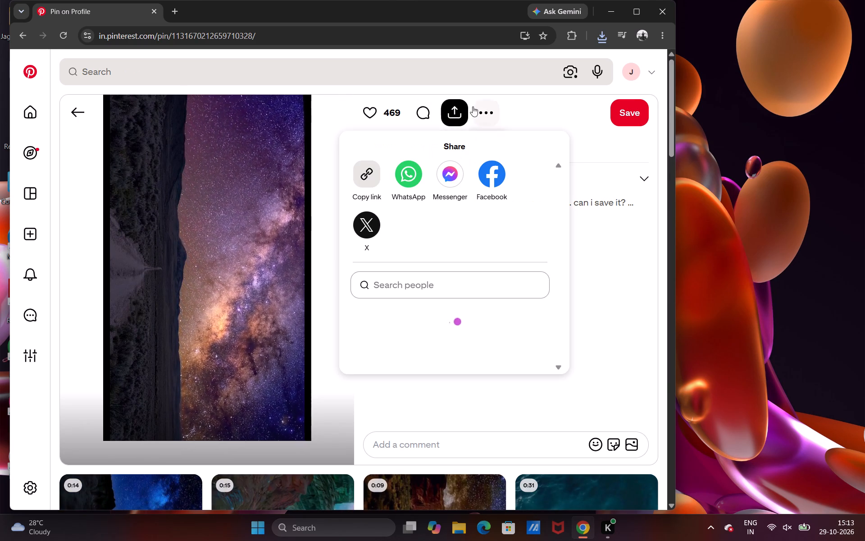
pyautogui.click(369, 175)
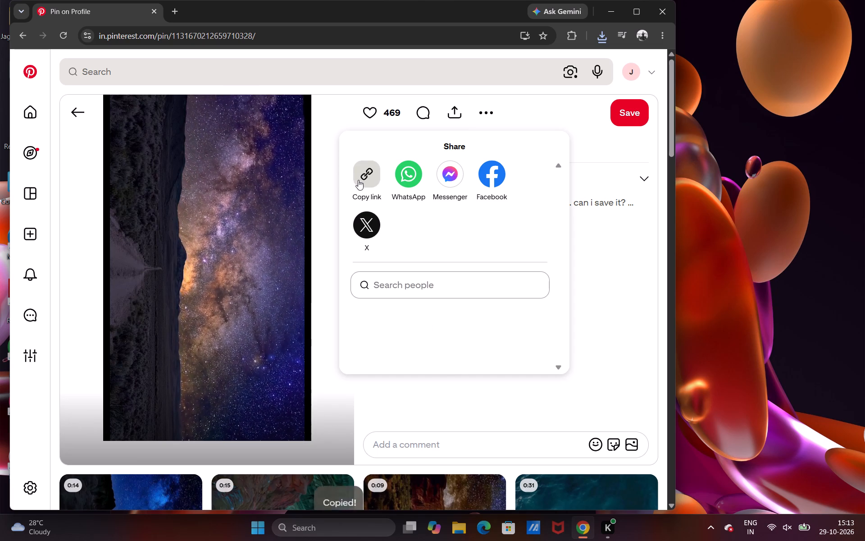
pyautogui.click(358, 179)
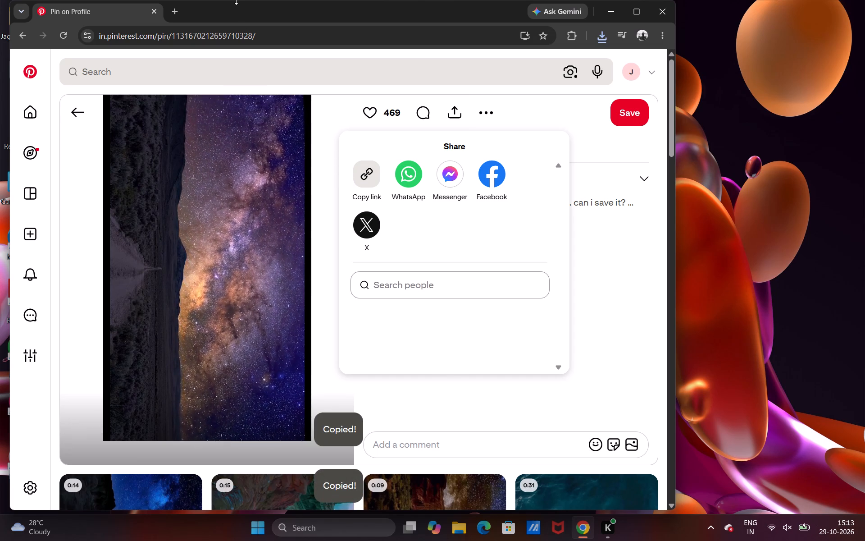
# Open a new browser tab and enter "pinterest" as the start of a web search.
pyautogui.click(178, 13)
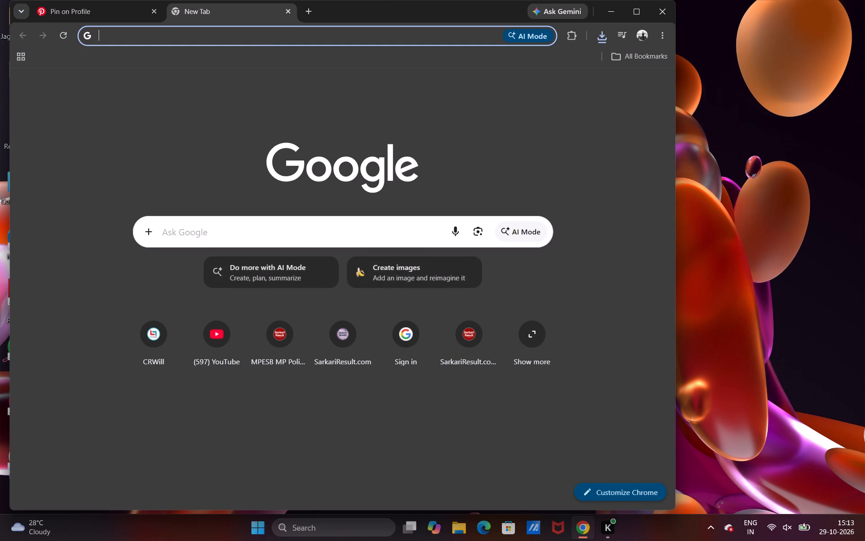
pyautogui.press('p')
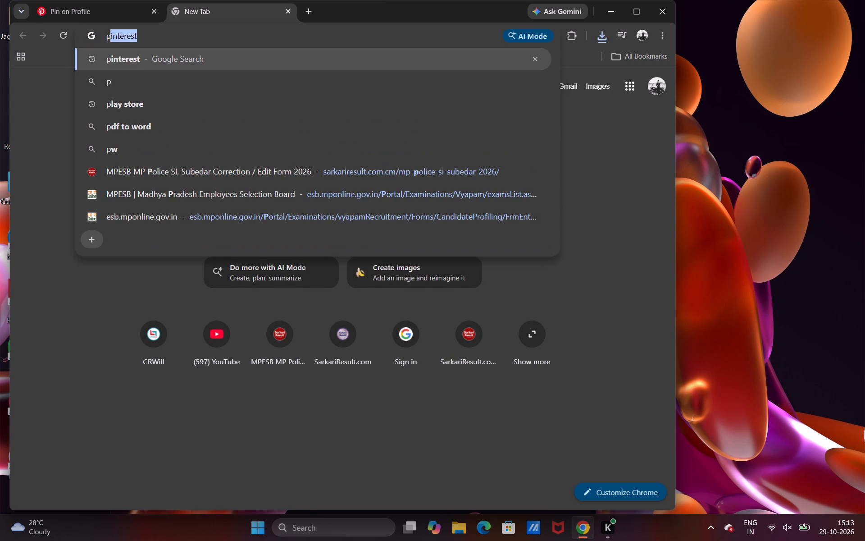
pyautogui.click(257, 37)
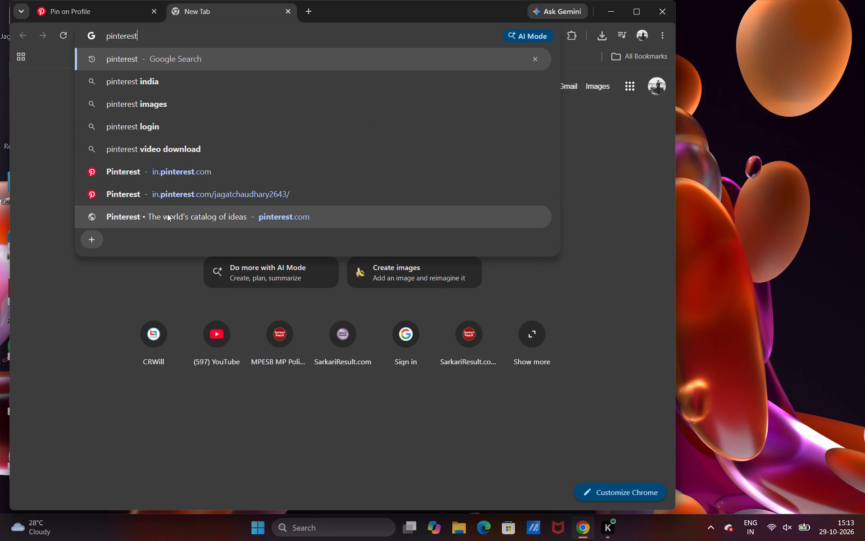
# Search the web for pinterest video download.
pyautogui.click(189, 154)
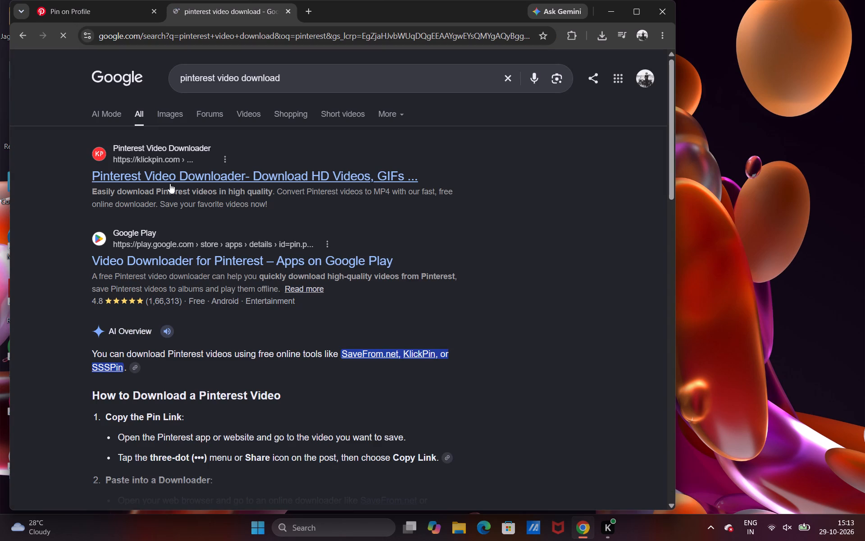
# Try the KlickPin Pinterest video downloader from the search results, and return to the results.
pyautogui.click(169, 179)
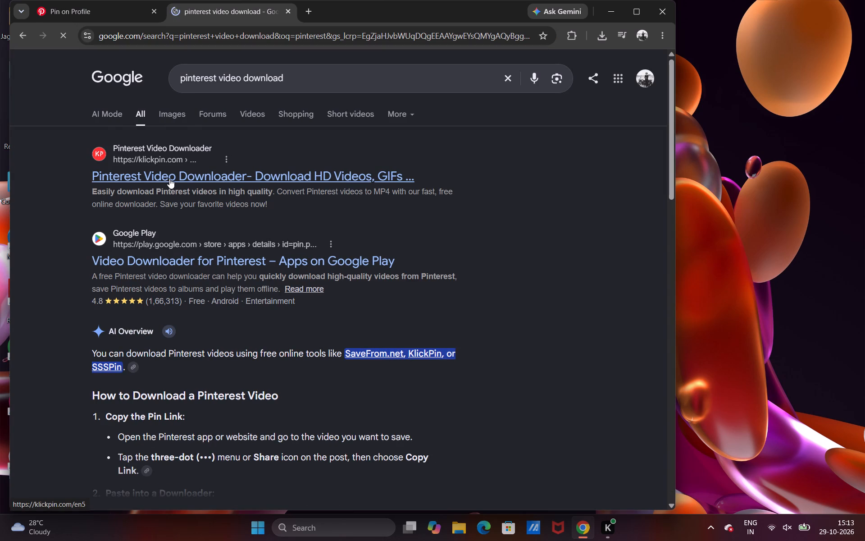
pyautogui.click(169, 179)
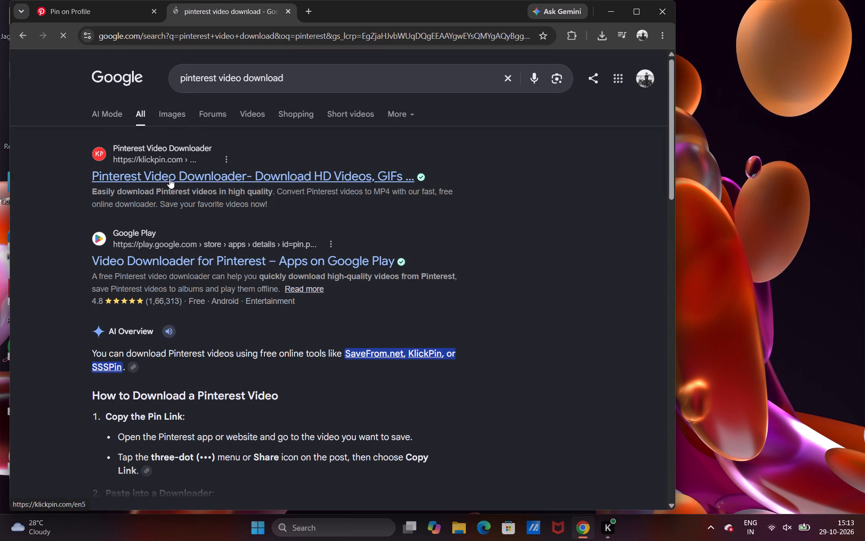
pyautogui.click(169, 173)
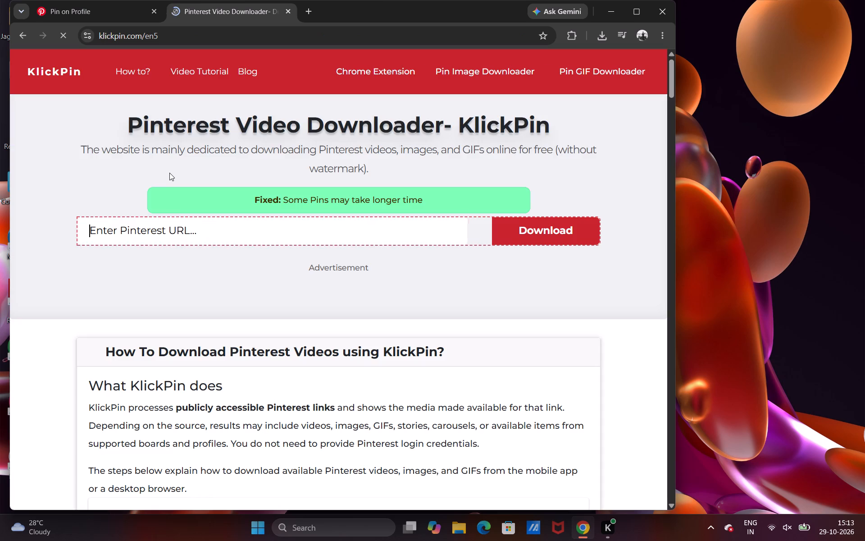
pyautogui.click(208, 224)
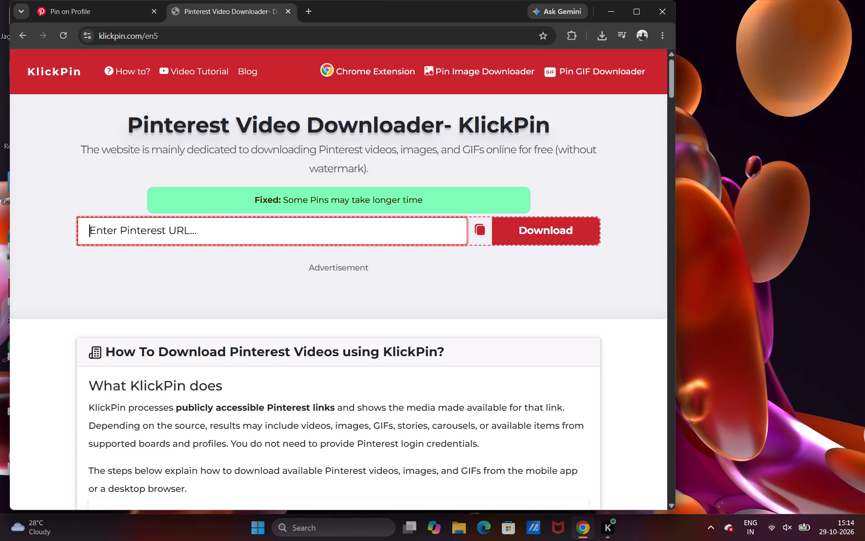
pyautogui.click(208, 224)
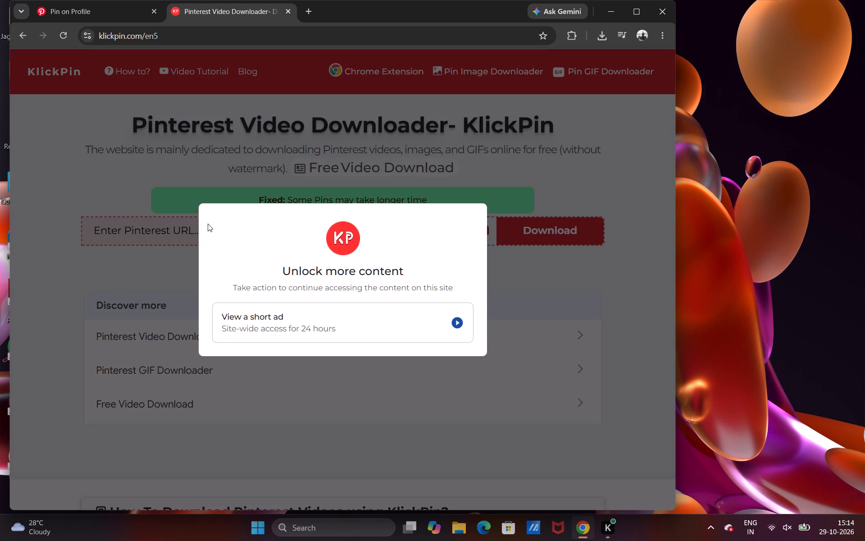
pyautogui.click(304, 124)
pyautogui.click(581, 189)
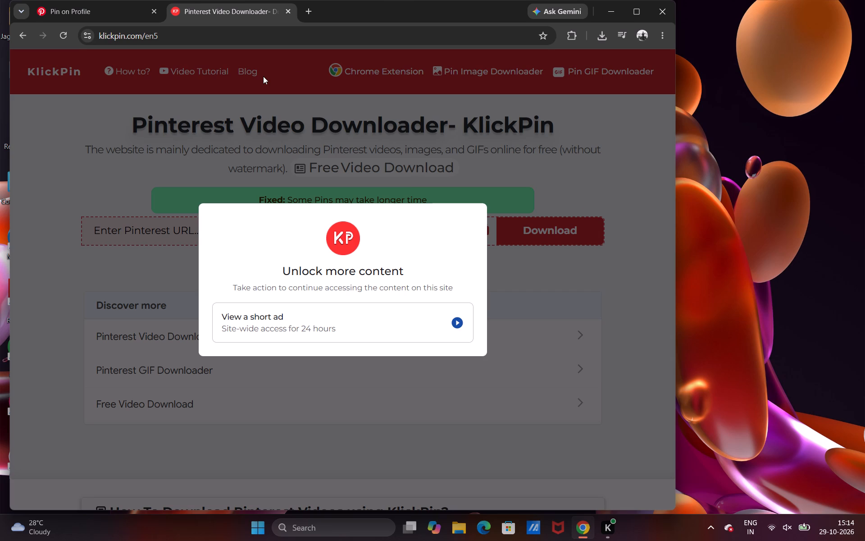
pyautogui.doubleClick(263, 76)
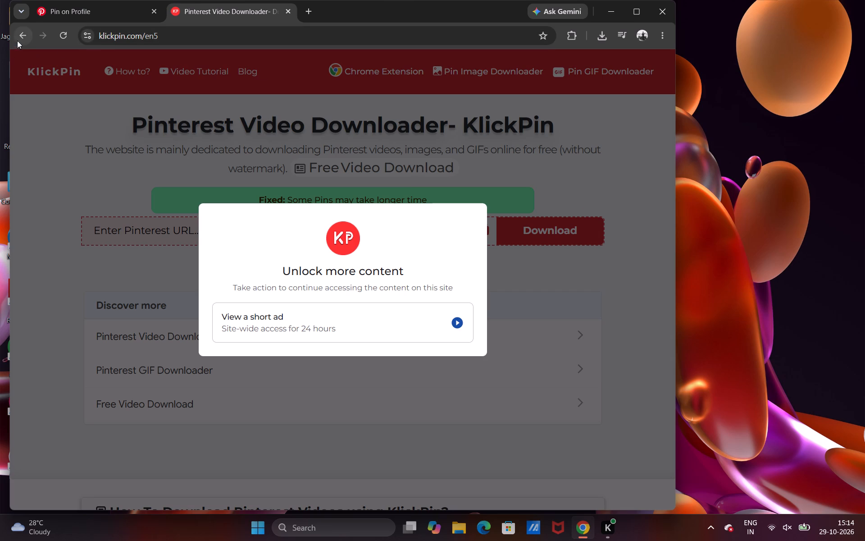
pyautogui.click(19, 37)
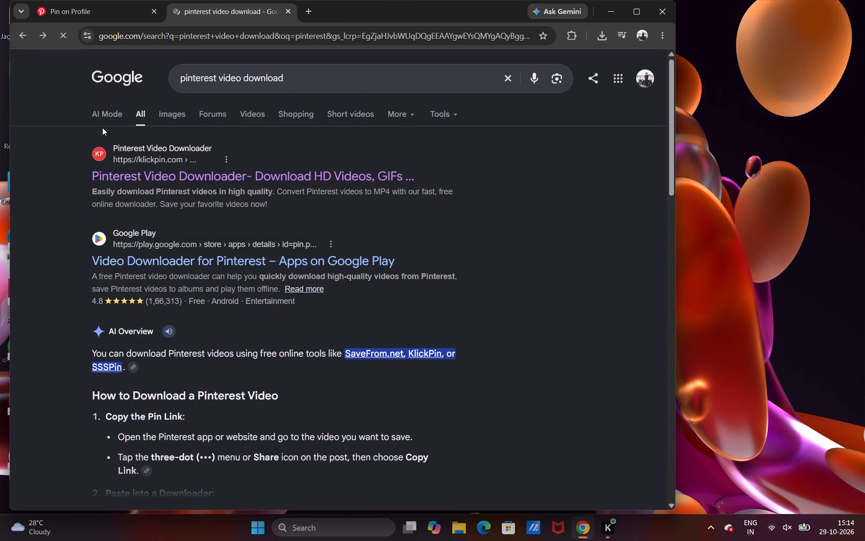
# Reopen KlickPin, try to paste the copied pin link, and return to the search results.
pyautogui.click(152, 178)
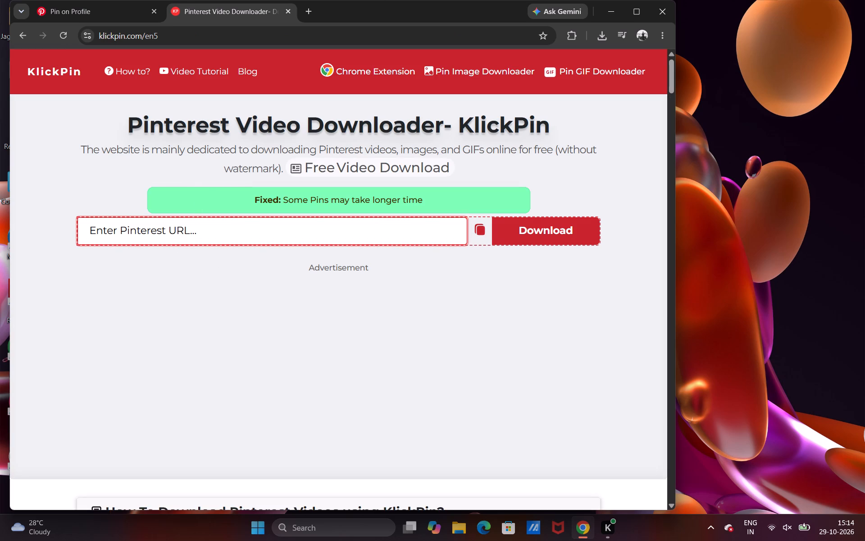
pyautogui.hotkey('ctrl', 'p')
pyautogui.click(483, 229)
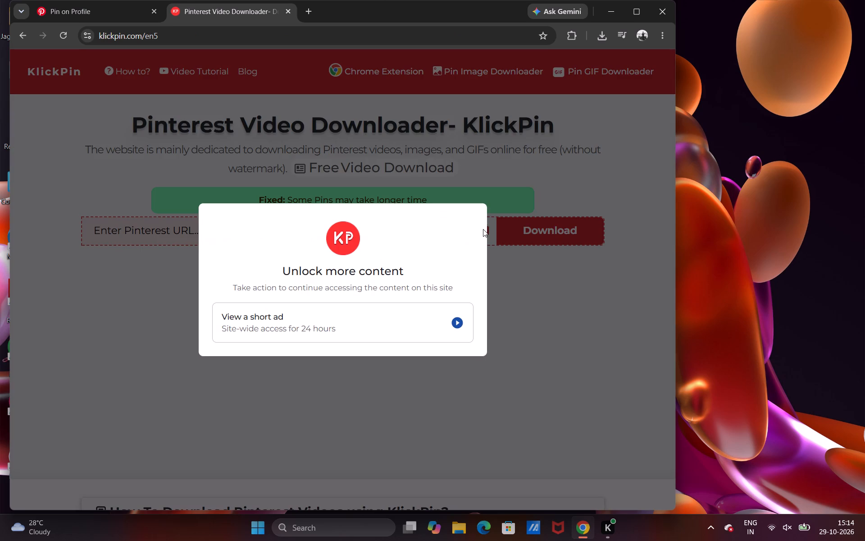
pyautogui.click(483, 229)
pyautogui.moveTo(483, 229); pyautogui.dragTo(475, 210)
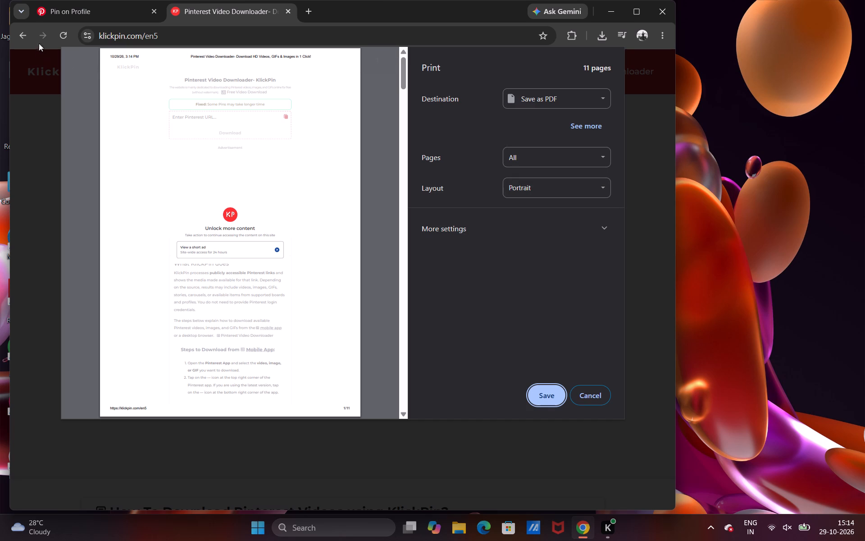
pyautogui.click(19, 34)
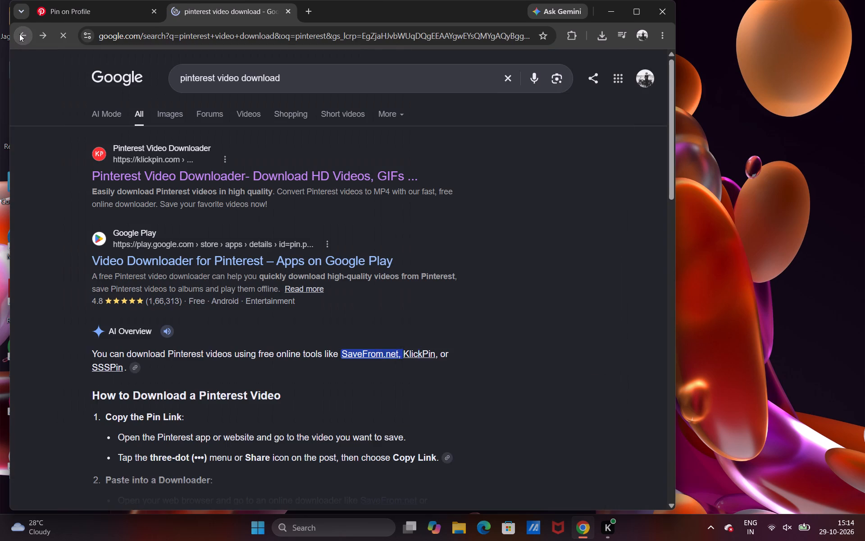
# Open the ssspin.io Pinterest Video Downloader from the search results.
pyautogui.scroll(-5, 193, 296)
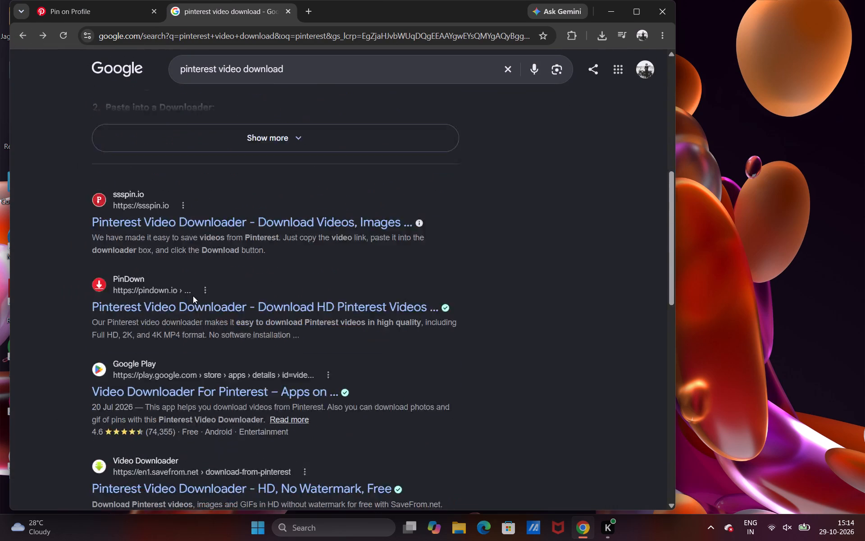
pyautogui.scroll(-1, 193, 296)
pyautogui.scroll(2, 151, 360)
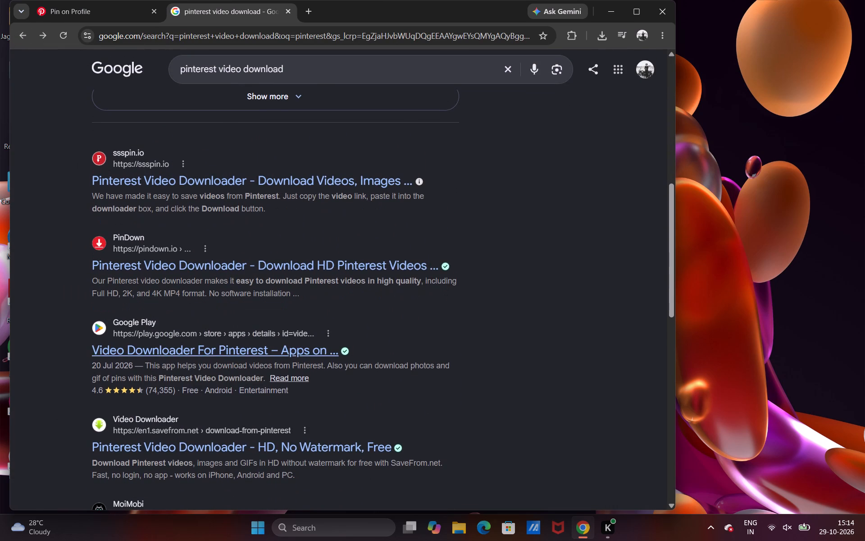
pyautogui.click(146, 177)
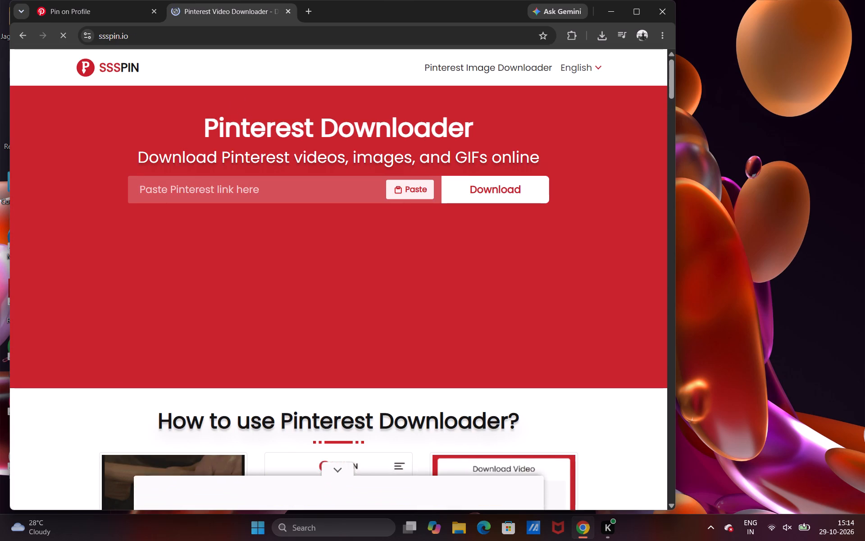
pyautogui.click(410, 191)
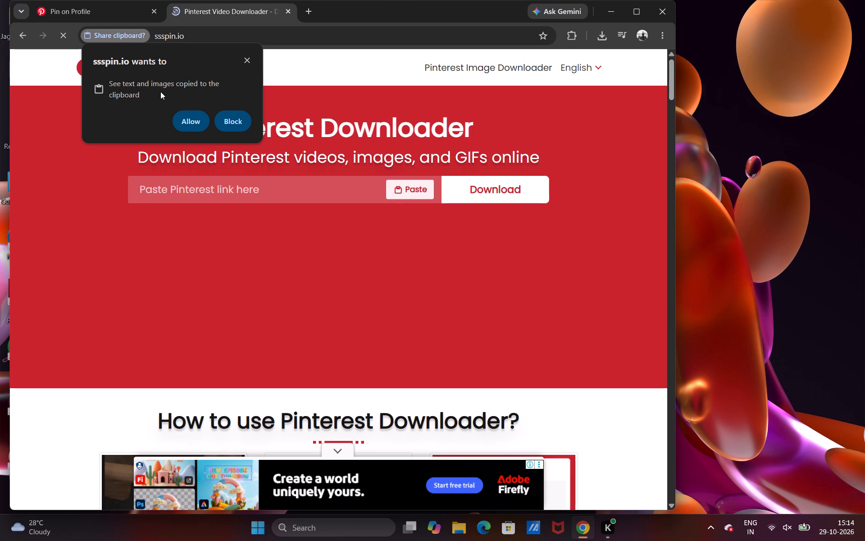
pyautogui.click(193, 115)
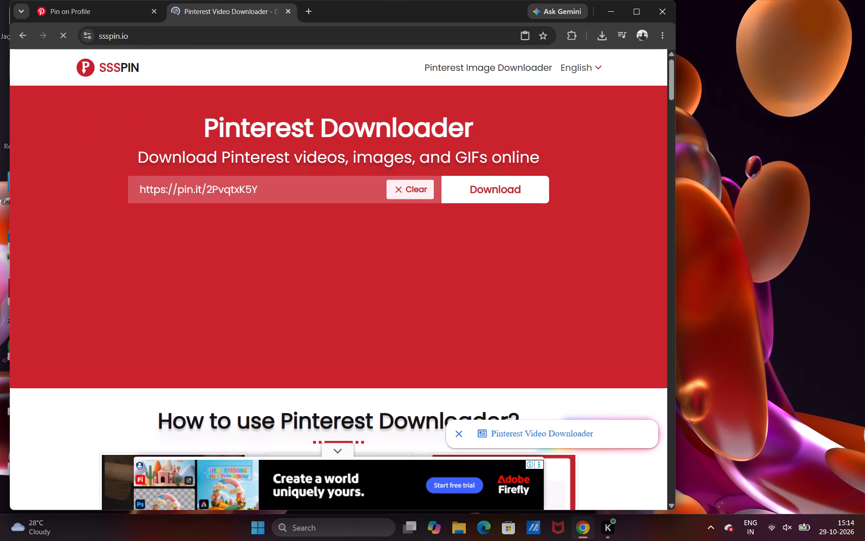
pyautogui.click(488, 181)
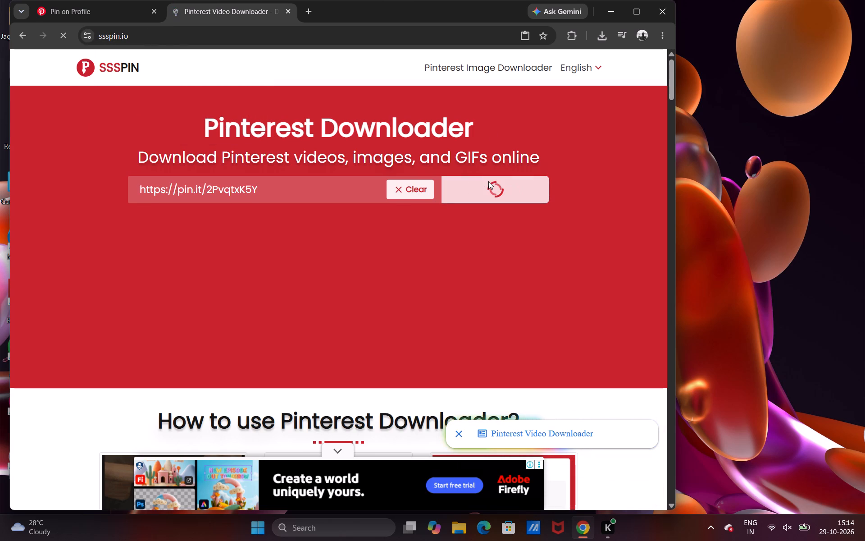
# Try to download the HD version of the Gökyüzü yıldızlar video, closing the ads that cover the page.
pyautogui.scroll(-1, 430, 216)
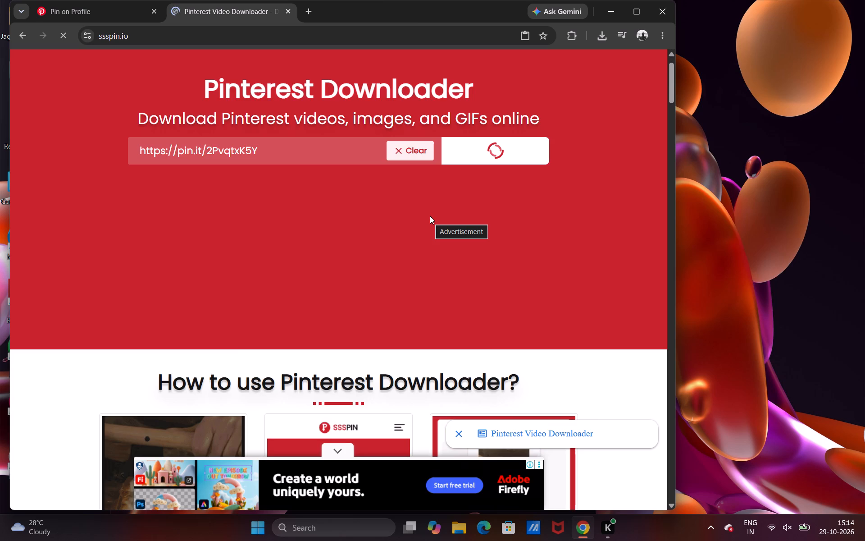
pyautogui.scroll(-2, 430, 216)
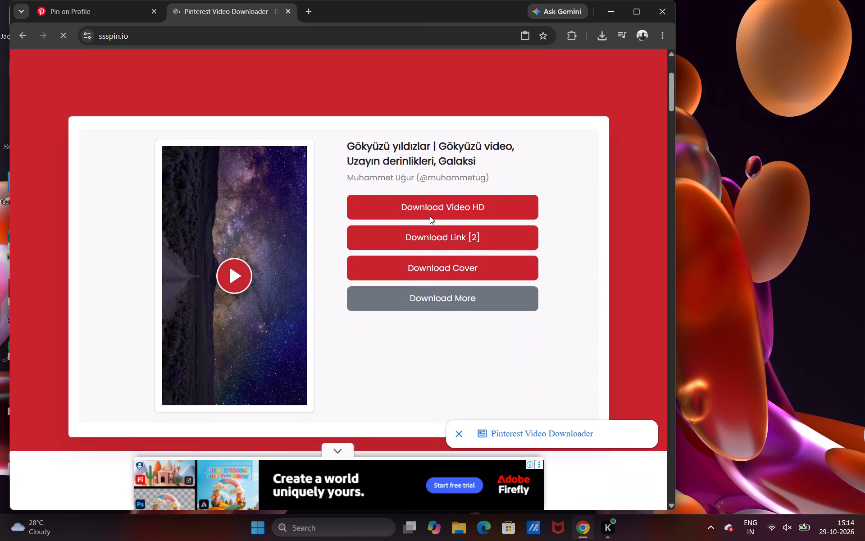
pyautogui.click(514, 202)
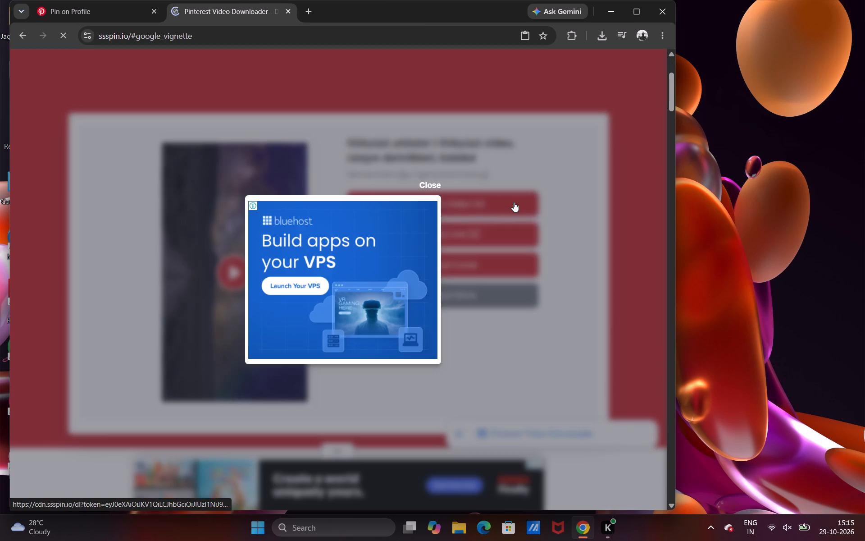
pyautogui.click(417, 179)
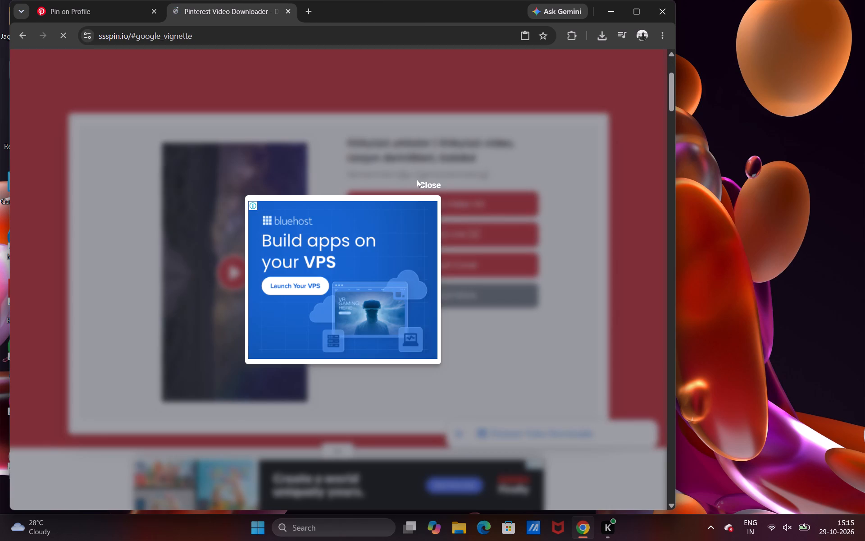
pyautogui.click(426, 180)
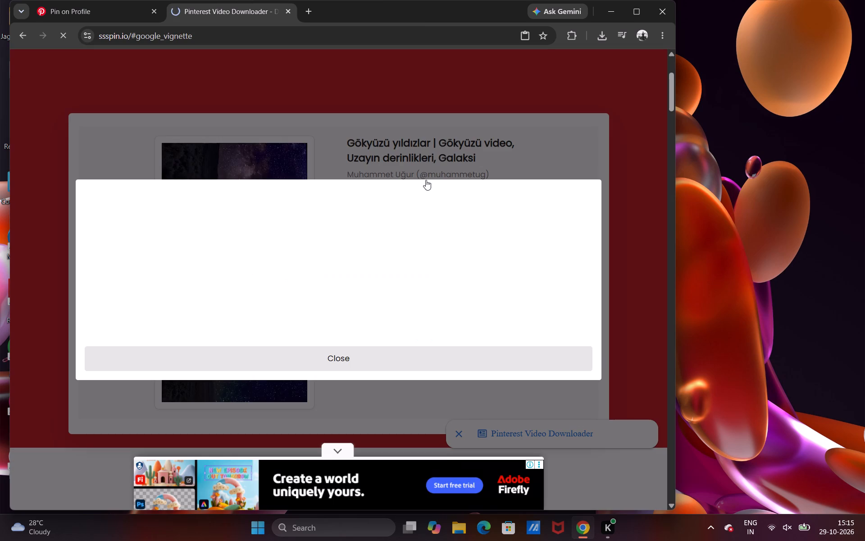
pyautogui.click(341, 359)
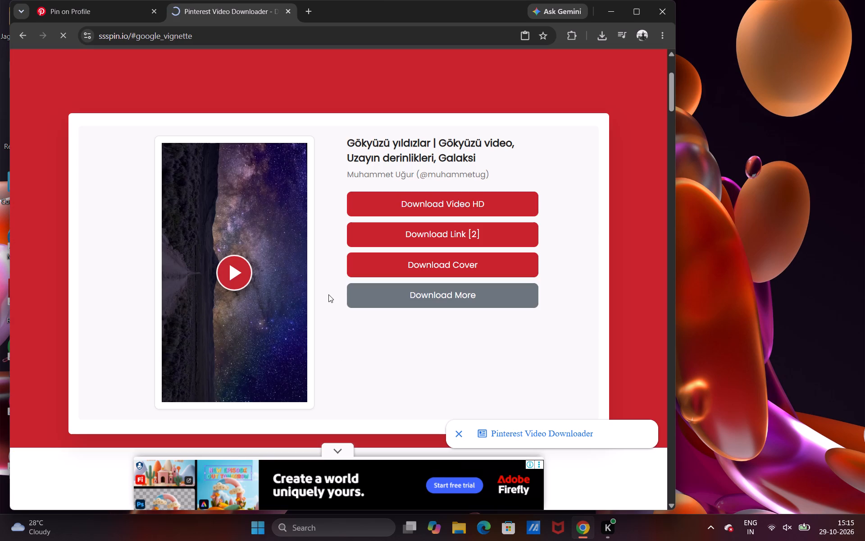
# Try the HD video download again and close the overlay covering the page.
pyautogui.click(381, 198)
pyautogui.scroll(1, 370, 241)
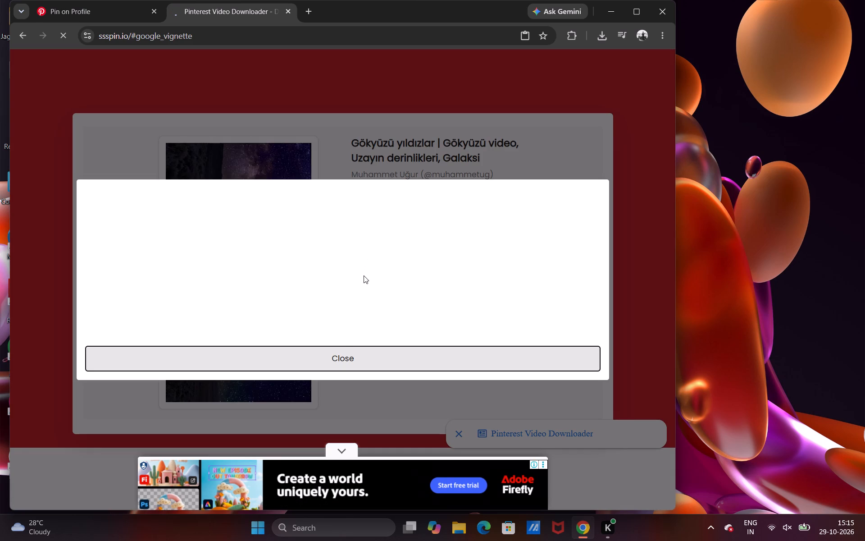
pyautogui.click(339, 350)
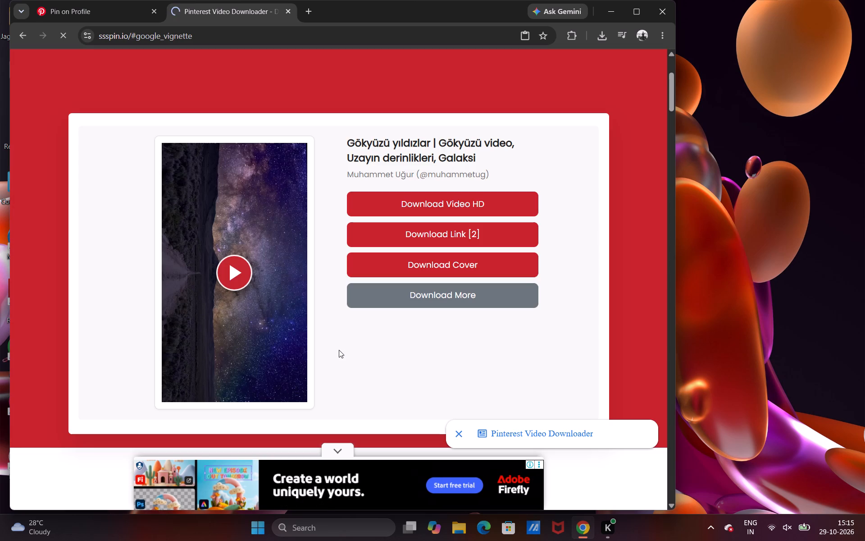
# Check the browser's recent download history for the video file.
pyautogui.scroll(-1, 337, 317)
pyautogui.scroll(1, 337, 317)
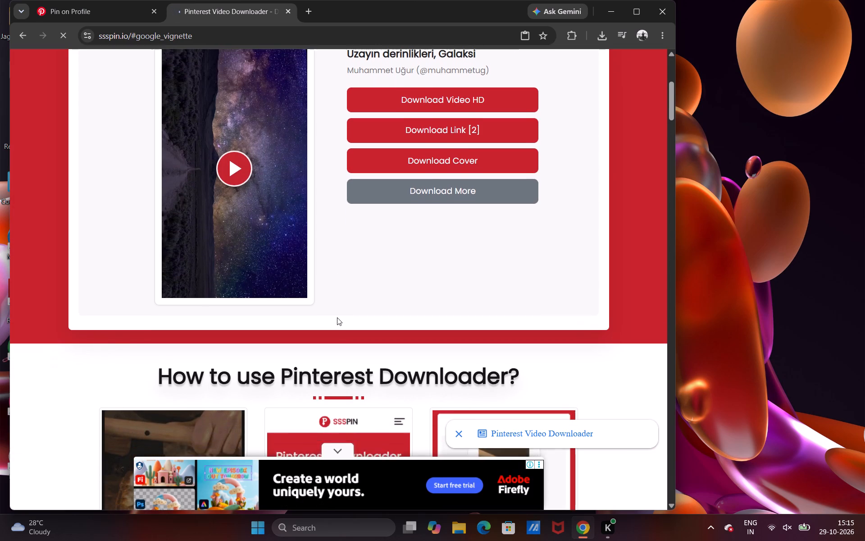
pyautogui.scroll(2, 337, 317)
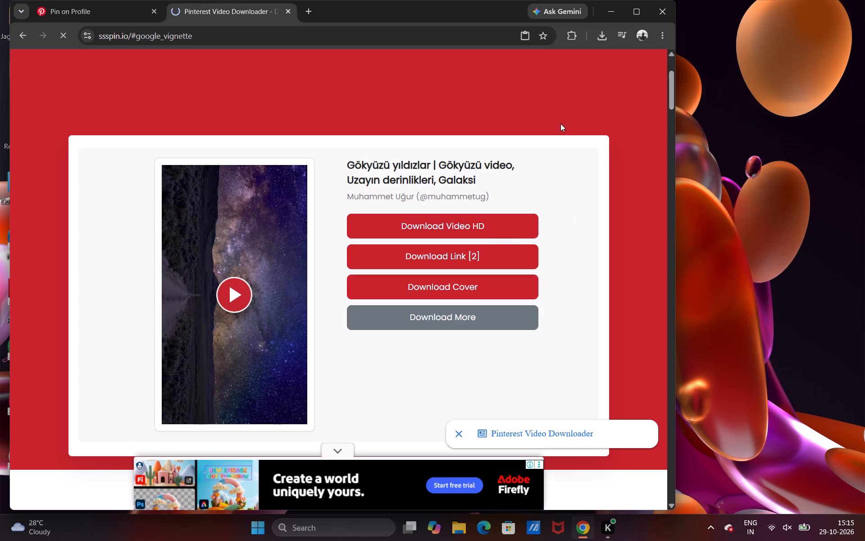
pyautogui.click(601, 30)
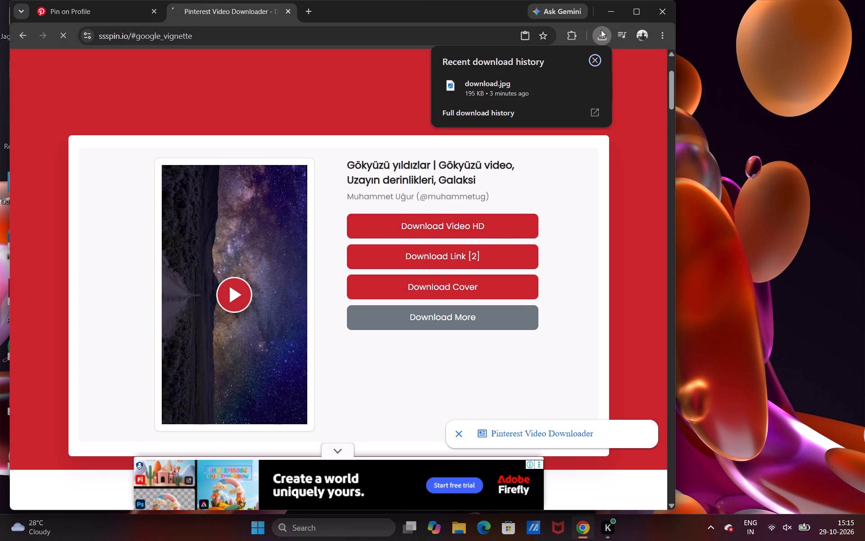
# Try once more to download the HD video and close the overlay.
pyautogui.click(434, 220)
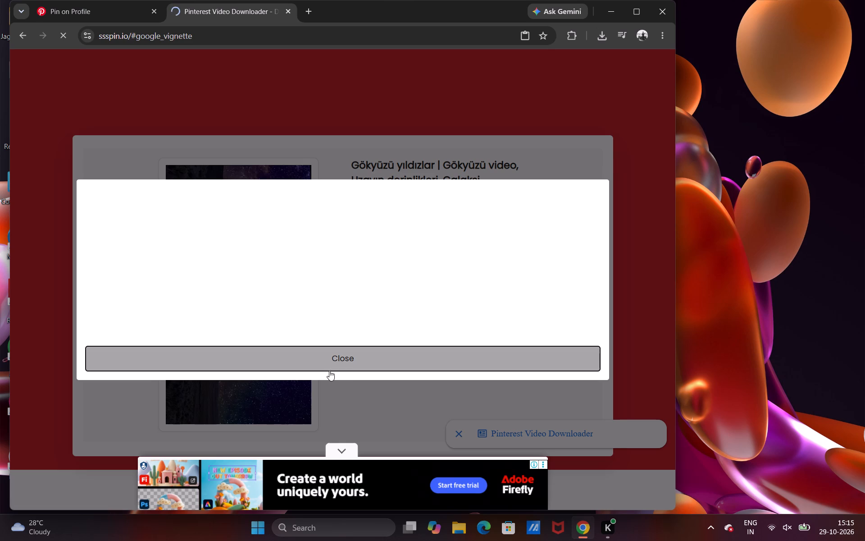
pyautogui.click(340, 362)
# Start the HD download of the Gökyüzü yıldızlar video again.
pyautogui.scroll(-3, 351, 344)
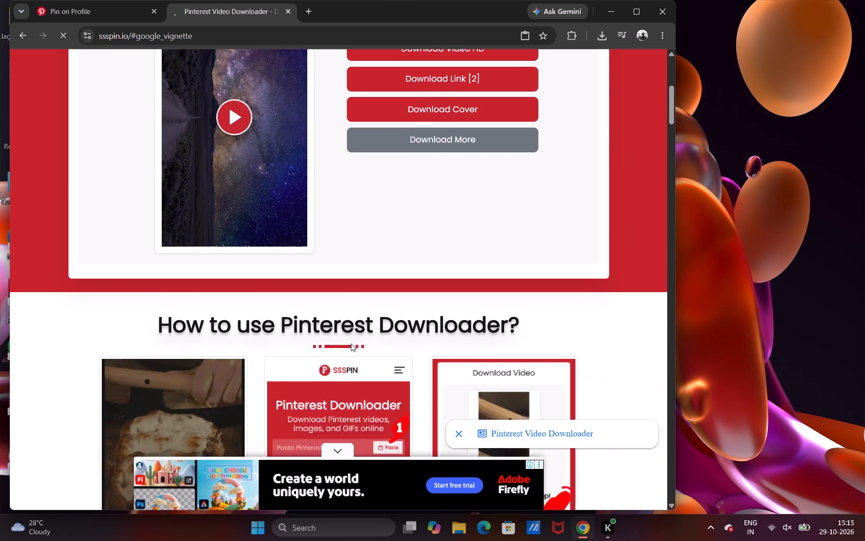
pyautogui.scroll(-2, 351, 344)
pyautogui.scroll(1, 351, 344)
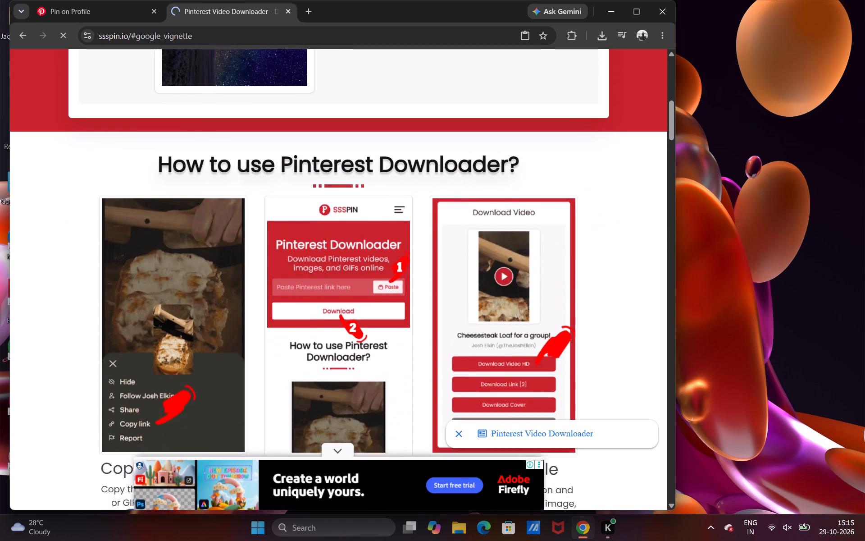
pyautogui.scroll(2, 351, 344)
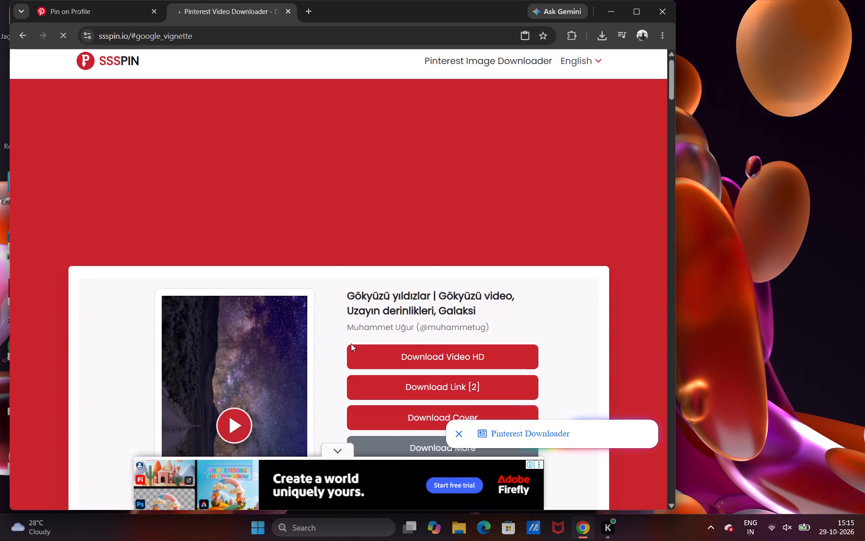
pyautogui.click(408, 374)
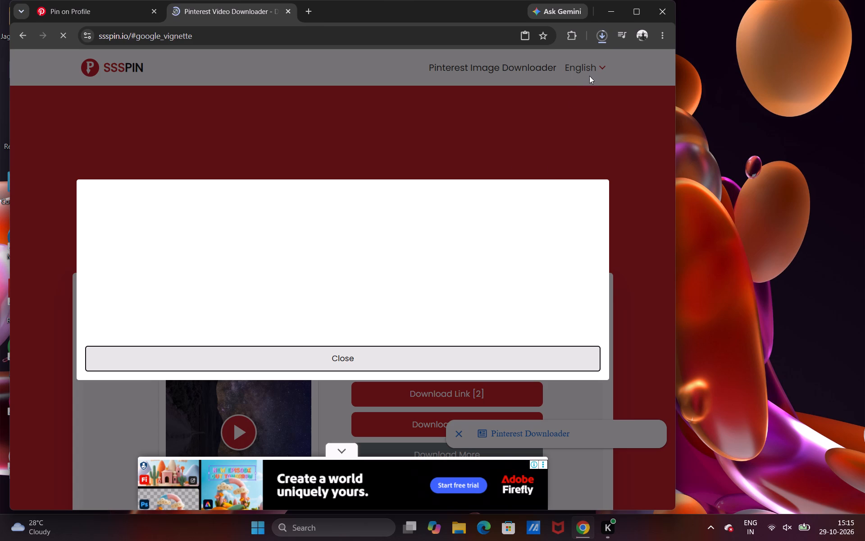
# Check the video file's progress in the recent download history and close the overlay covering the page.
pyautogui.click(601, 27)
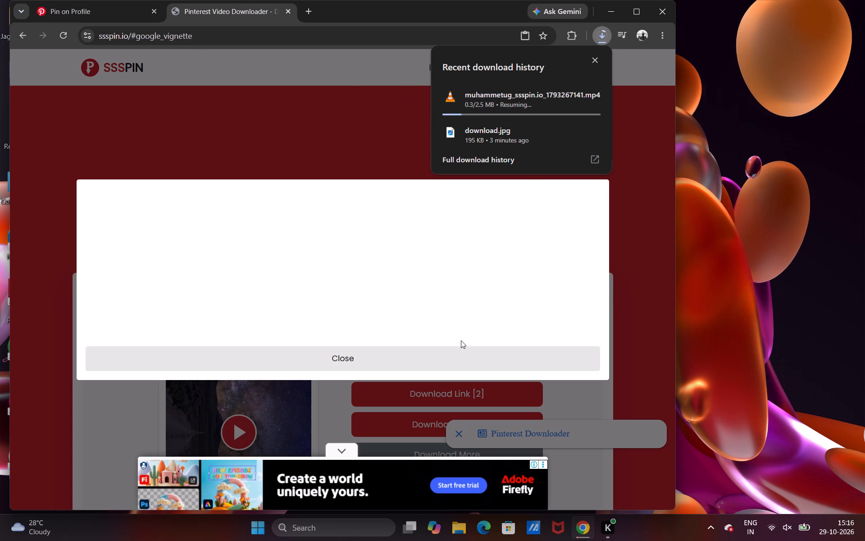
pyautogui.click(478, 361)
pyautogui.click(603, 32)
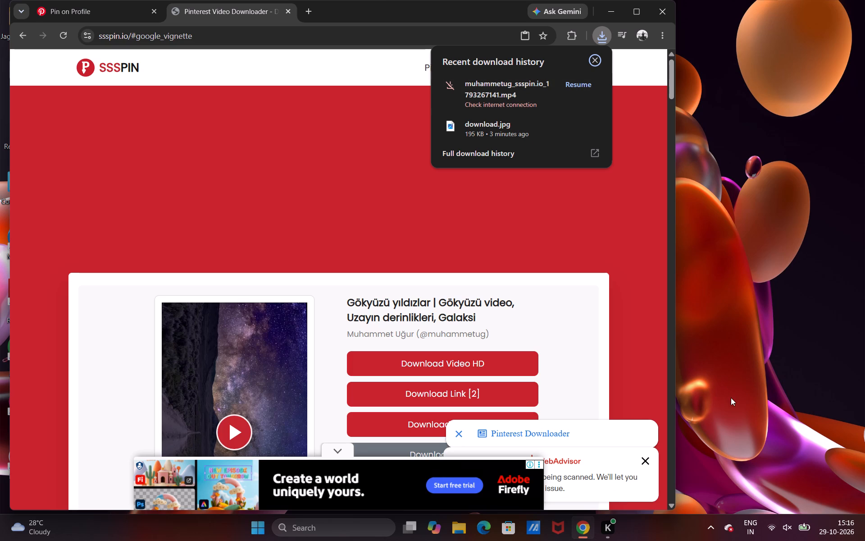
# Switch the computer's Wi-Fi connection to the drishti-1-5G network.
pyautogui.click(769, 525)
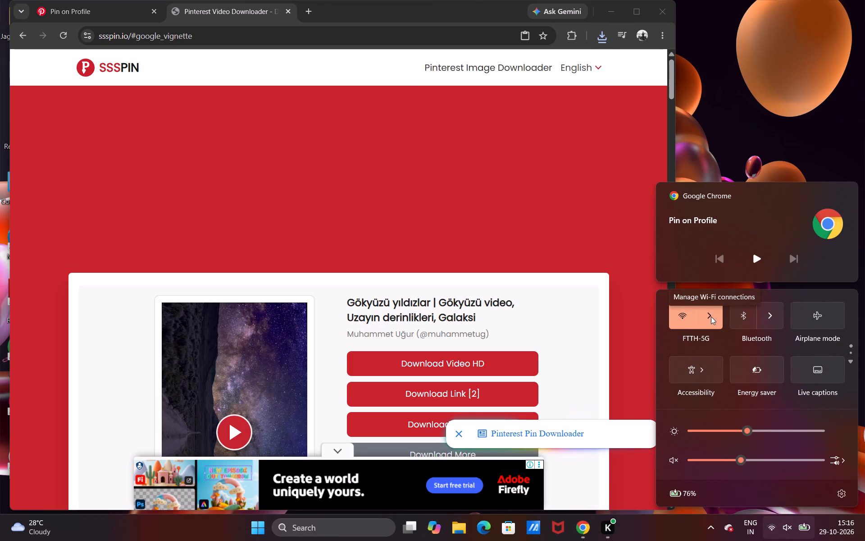
pyautogui.click(711, 316)
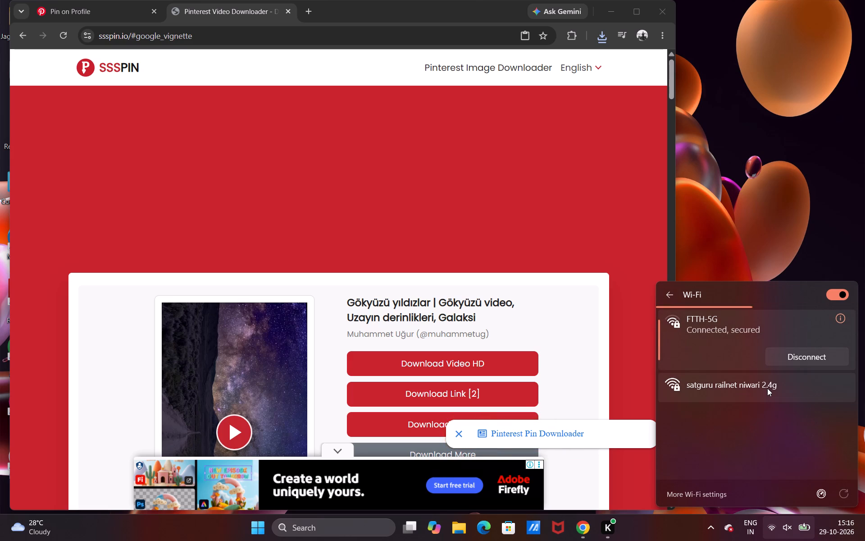
pyautogui.click(740, 400)
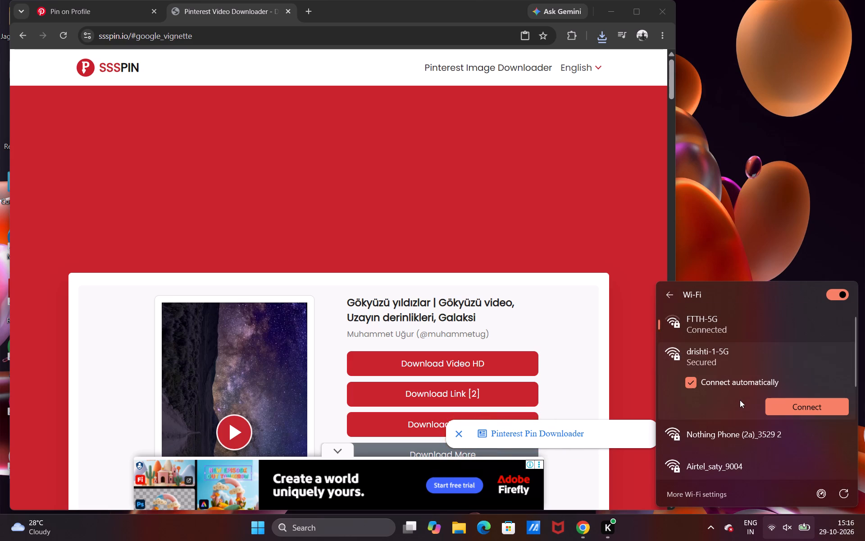
pyautogui.click(788, 402)
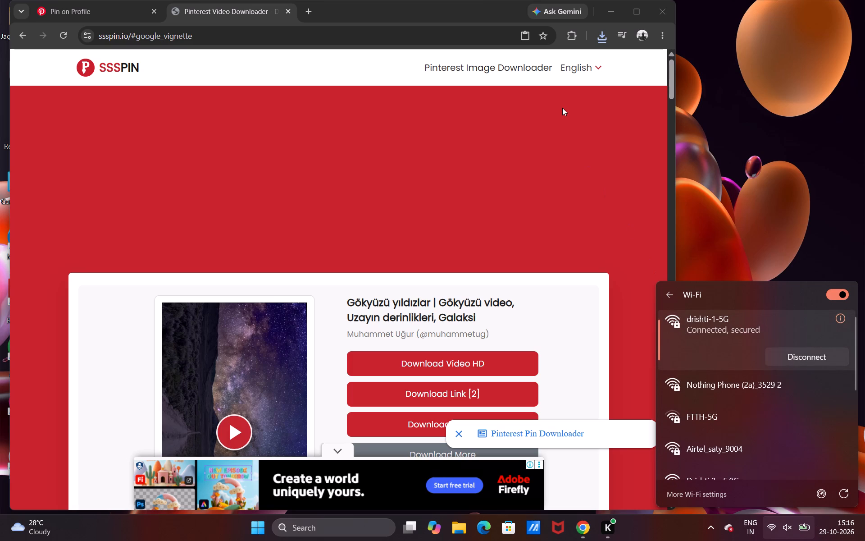
# Resume the interrupted mp4 video download from the browser's recent download history.
pyautogui.click(601, 37)
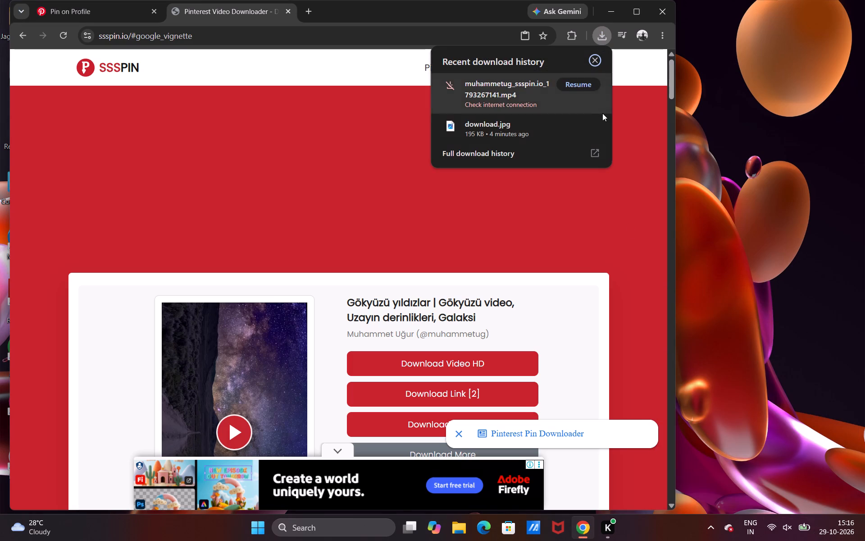
pyautogui.click(586, 80)
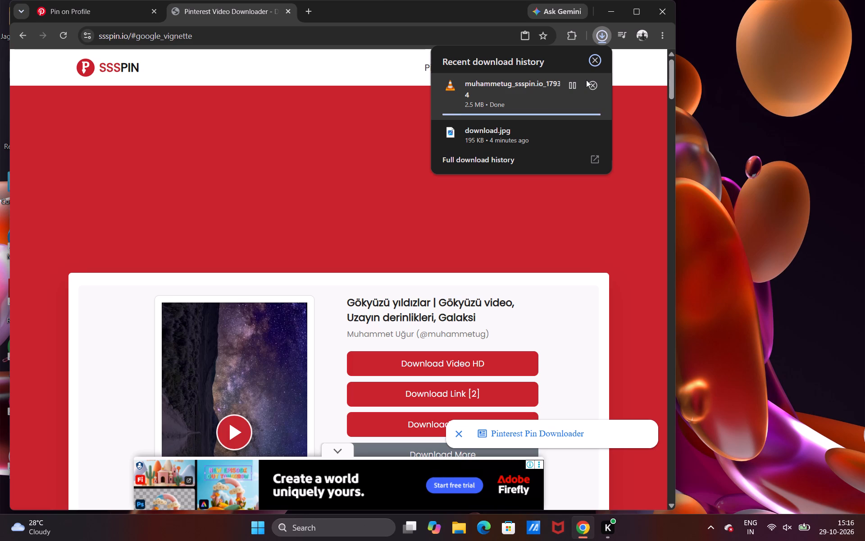
# Play the downloaded Milky Way video in VLC media player to check it, and close the player.
pyautogui.doubleClick(558, 85)
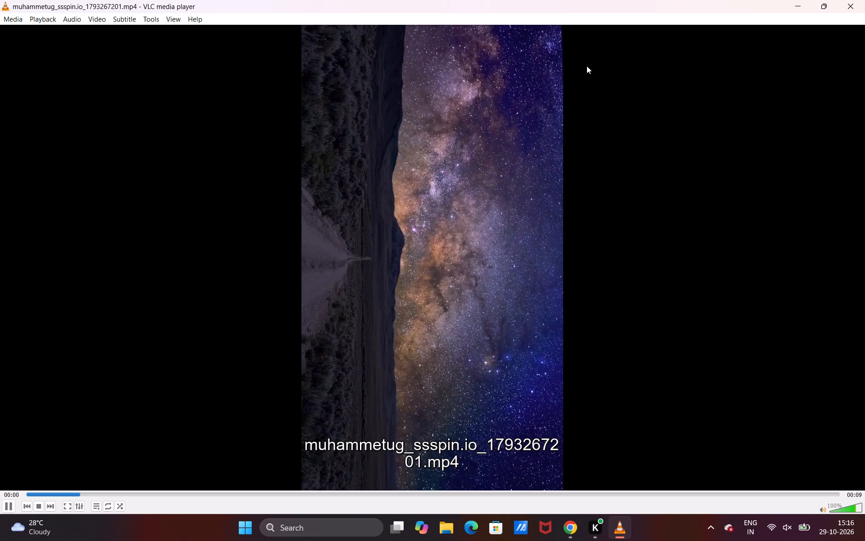
pyautogui.click(864, 0)
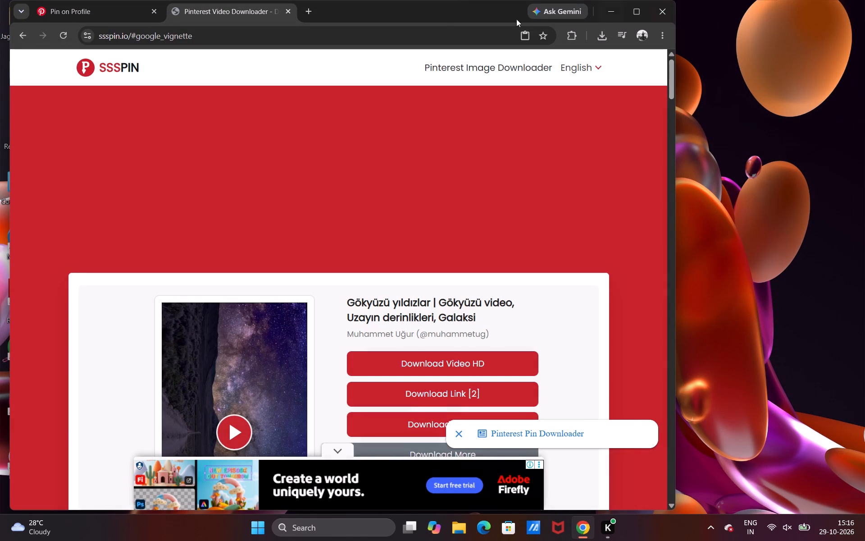
# Clear the web address of the SSSPIN downloader page for a new entry.
pyautogui.click(293, 31)
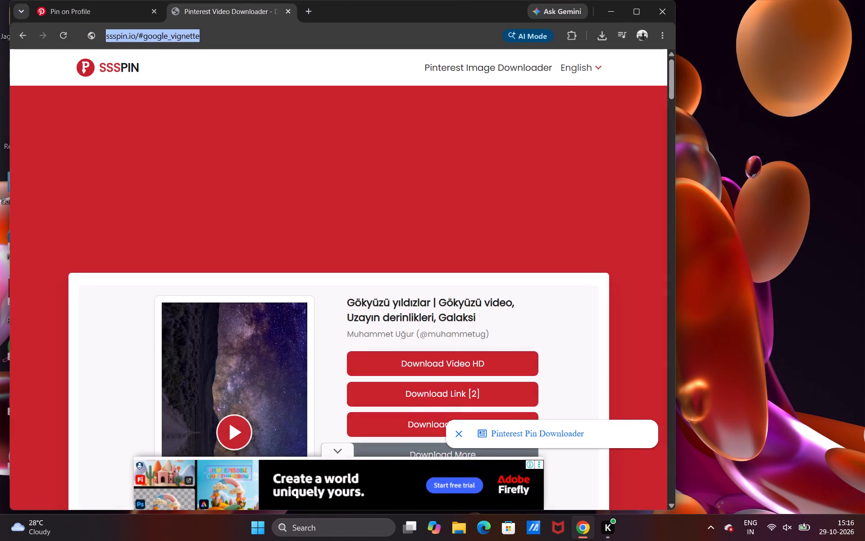
pyautogui.press('BackSpace')
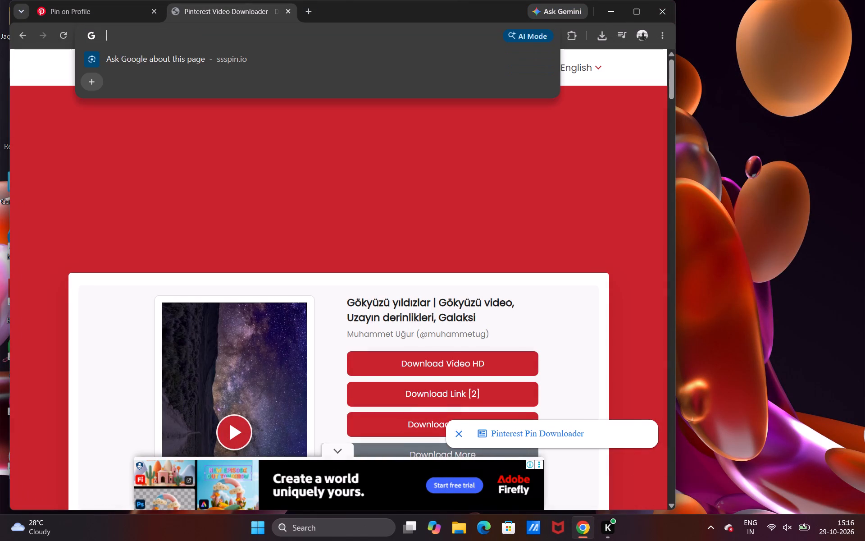
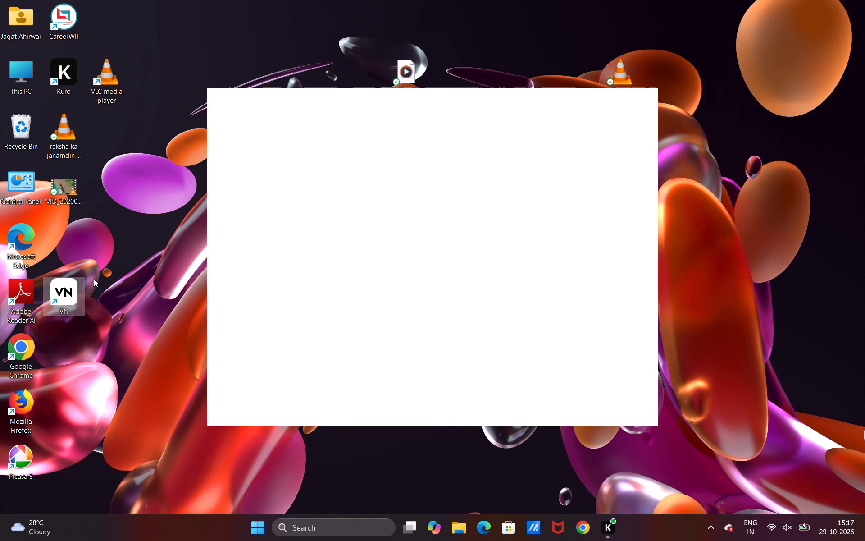
# Open the VN video editor from the desktop and start a new project.
pyautogui.doubleClick(63, 291)
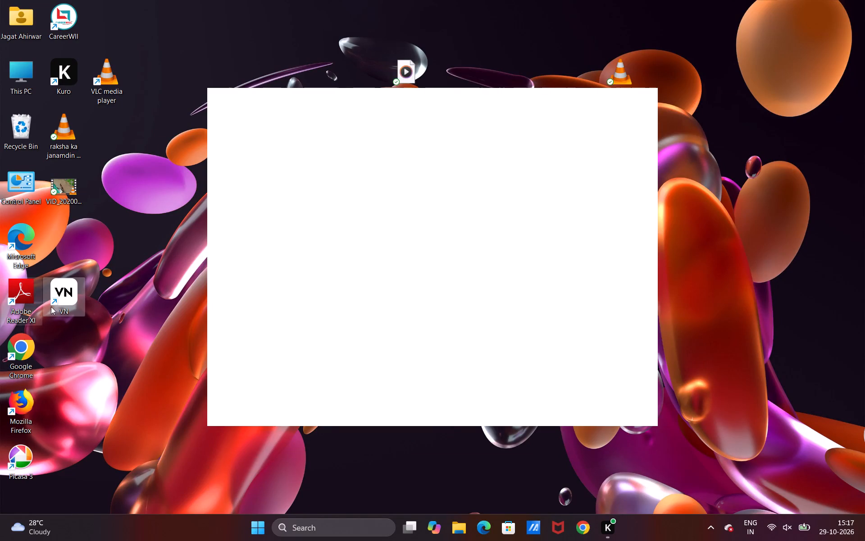
pyautogui.click(65, 294)
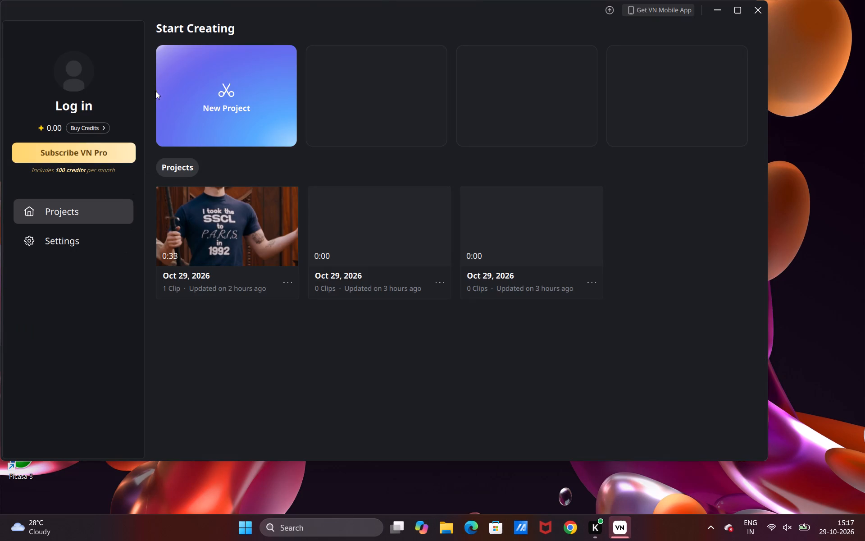
pyautogui.click(208, 85)
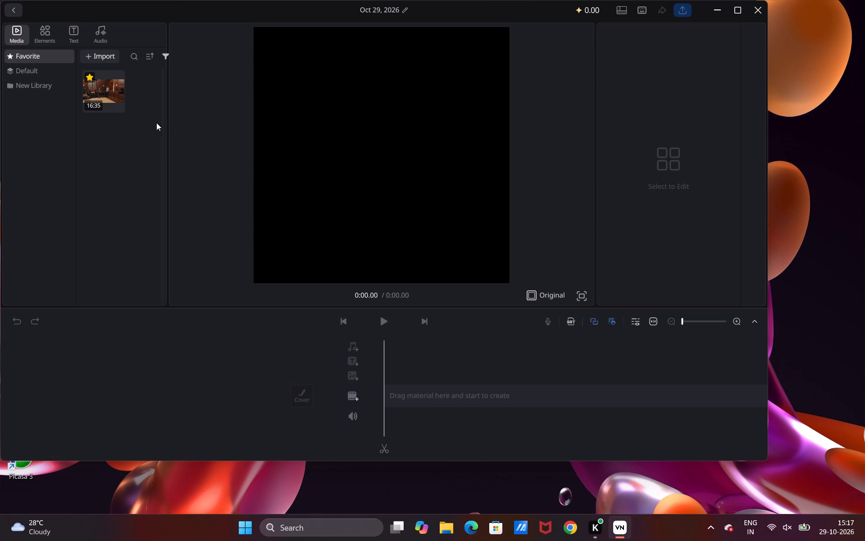
pyautogui.doubleClick(355, 390)
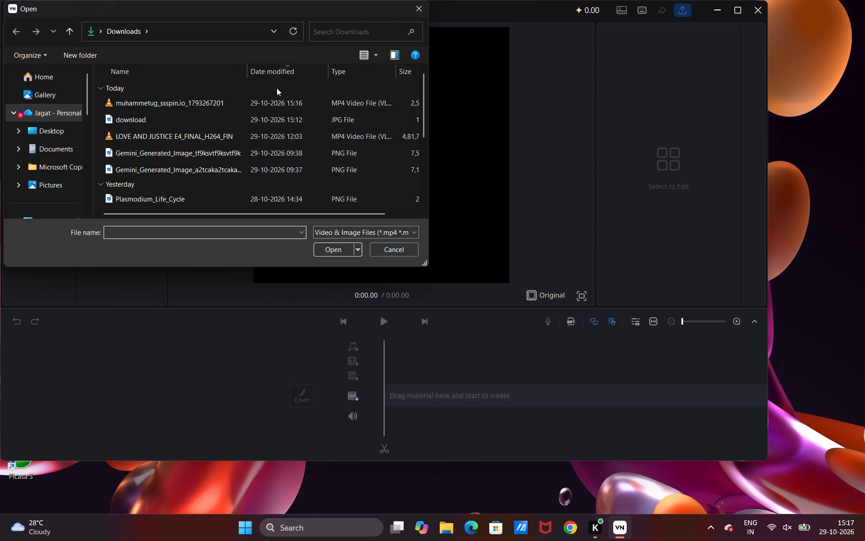
pyautogui.click(280, 101)
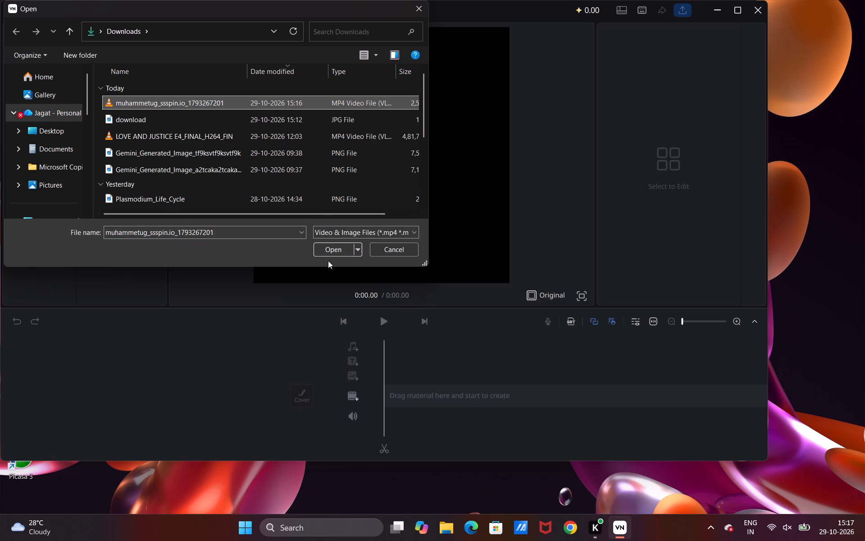
pyautogui.click(329, 248)
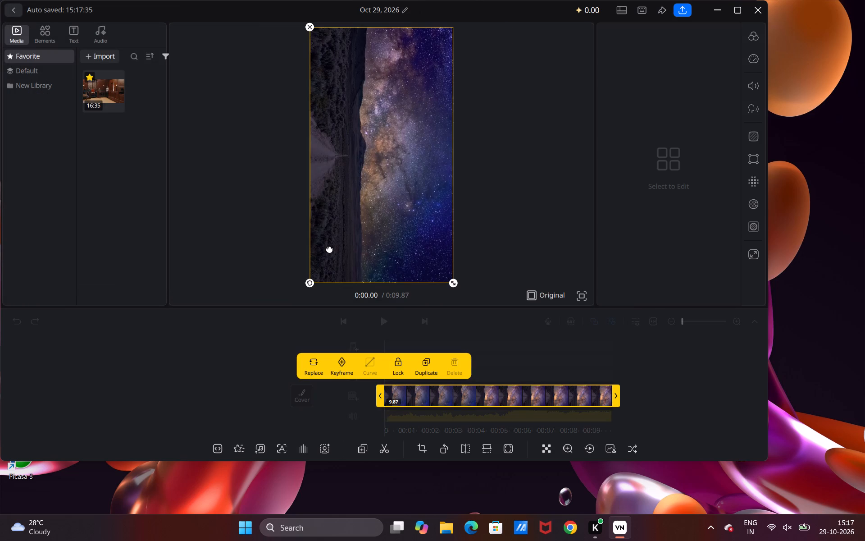
# Tilt the starry-sky clip partway counter-clockwise in the preview.
pyautogui.click(369, 226)
pyautogui.scroll(-1, 402, 390)
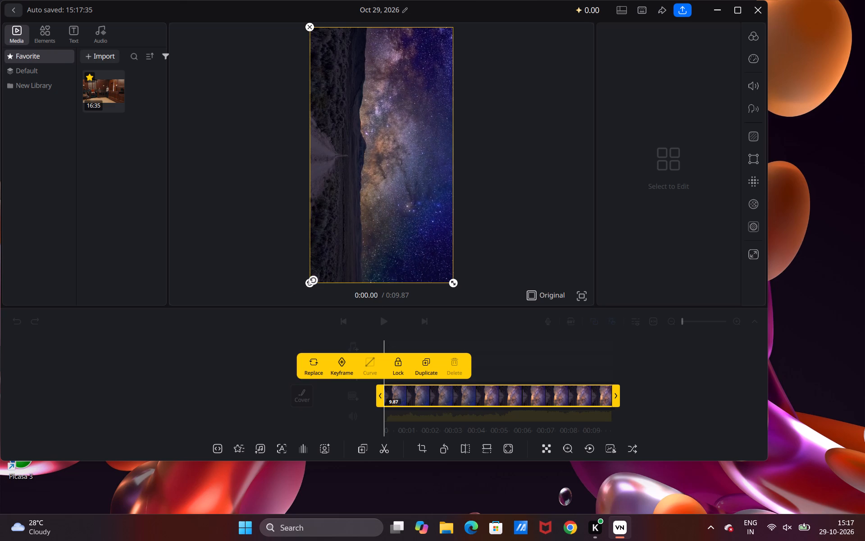
pyautogui.click(314, 280)
pyautogui.click(314, 280)
pyautogui.moveTo(307, 282); pyautogui.dragTo(350, 282)
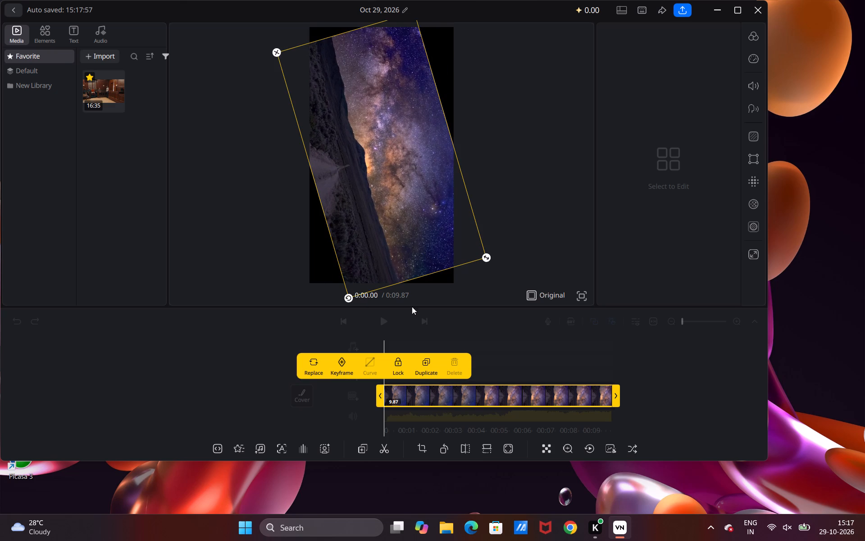
# Set the project's aspect ratio to 16:9.
pyautogui.click(531, 293)
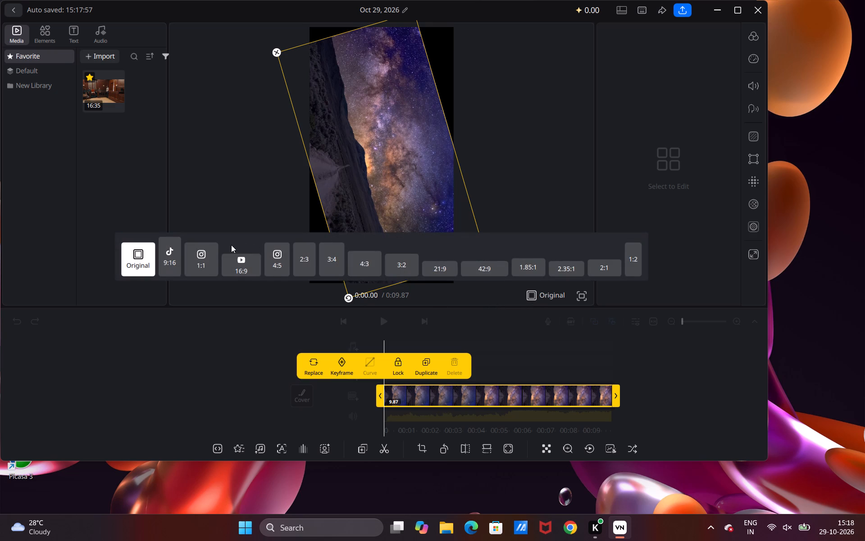
pyautogui.click(253, 265)
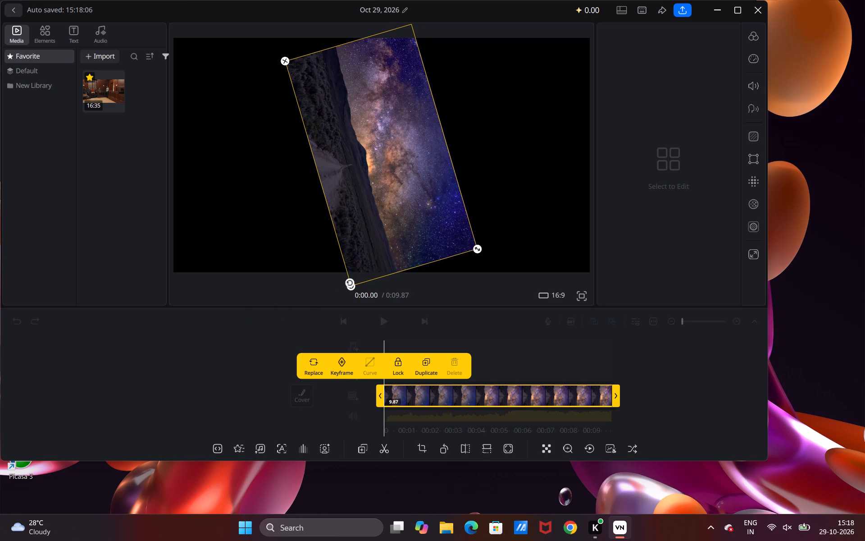
# Rotate the clip further counter-clockwise until it lies level in landscape orientation with the sky above the road.
pyautogui.moveTo(352, 281); pyautogui.dragTo(444, 265)
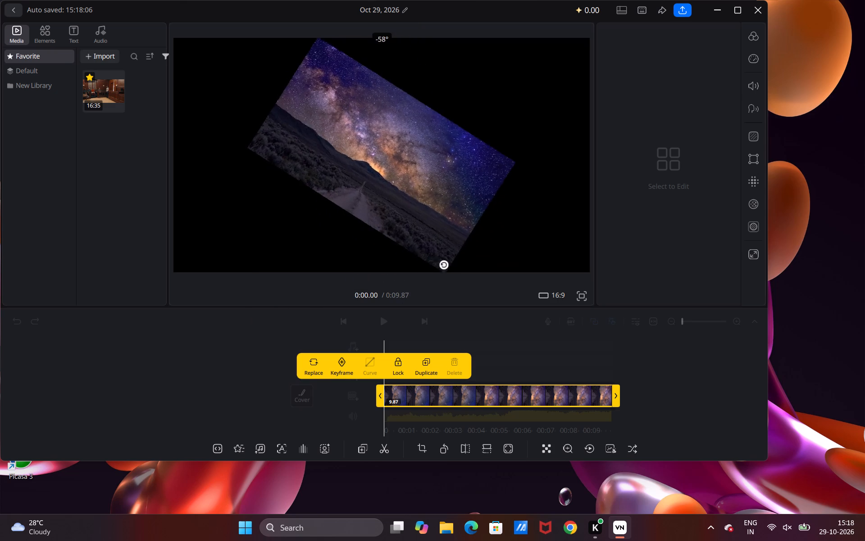
pyautogui.moveTo(444, 265); pyautogui.dragTo(494, 218)
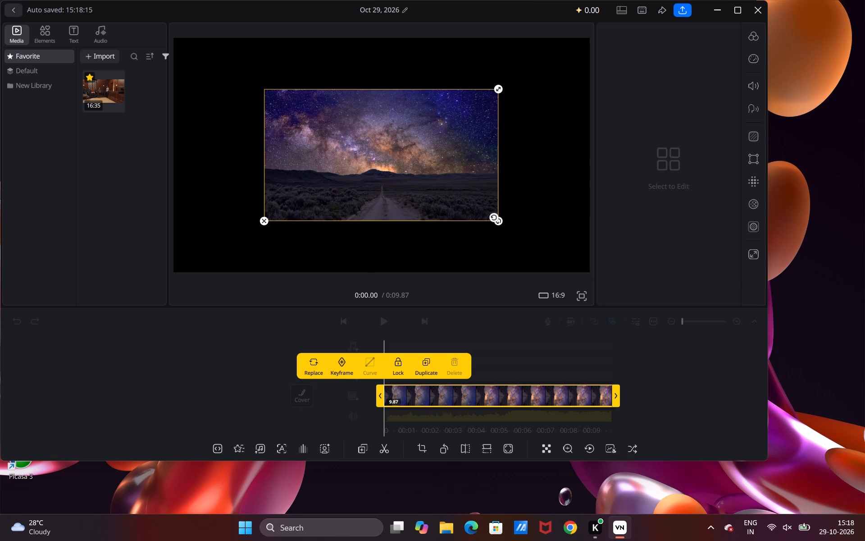
# Reselect the clip and enlarge it proportionally until it fills the whole 16:9 frame.
pyautogui.keyDown('ctrl'); pyautogui.scroll(2, 494, 218); pyautogui.keyUp('ctrl')
pyautogui.moveTo(496, 82); pyautogui.dragTo(553, 73)
pyautogui.click(483, 95)
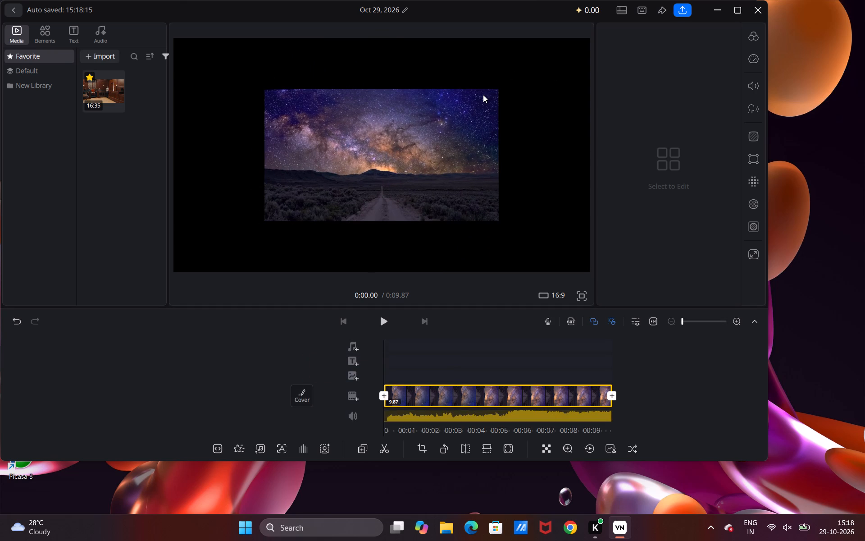
pyautogui.rightClick(477, 108)
pyautogui.doubleClick(477, 108)
pyautogui.rightClick(458, 390)
pyautogui.doubleClick(458, 390)
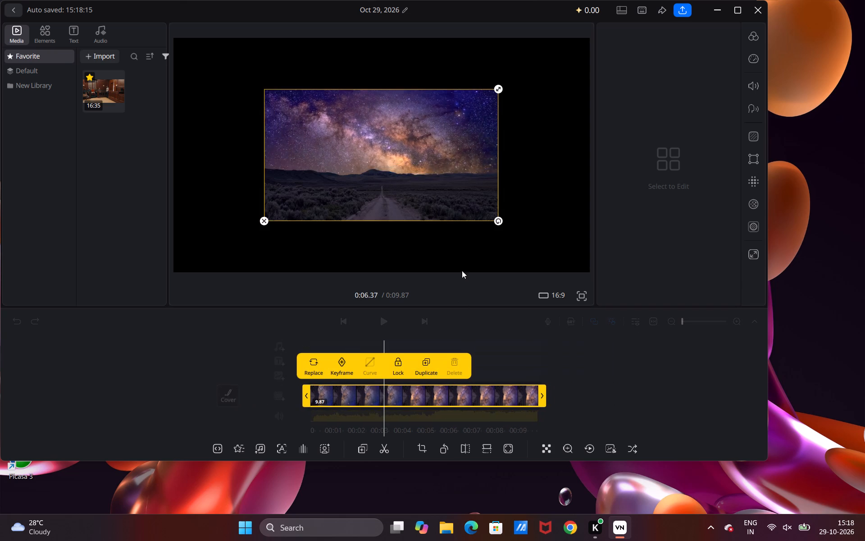
pyautogui.moveTo(497, 89); pyautogui.dragTo(546, 69)
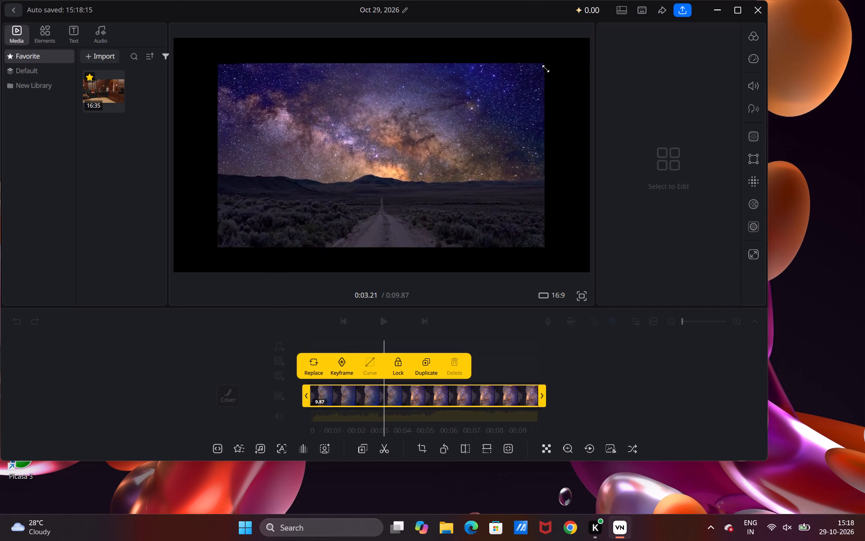
pyautogui.moveTo(546, 69); pyautogui.dragTo(599, 57)
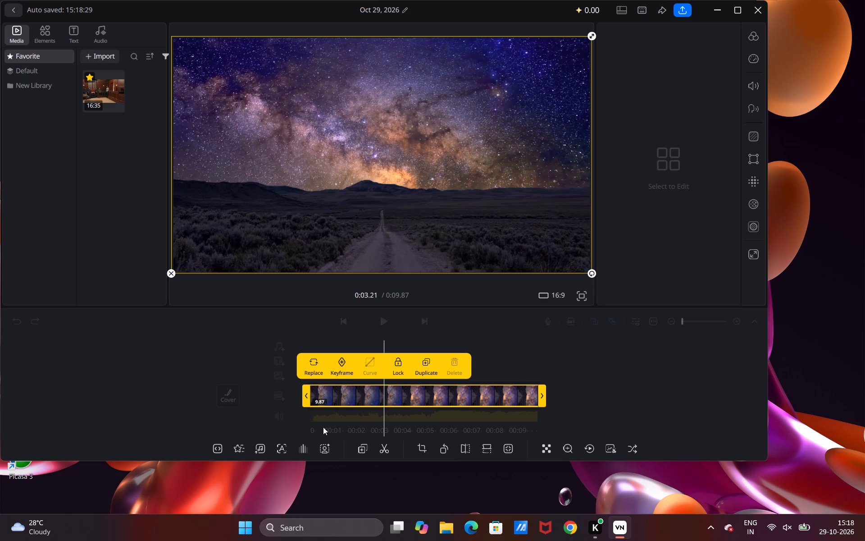
# Duplicate the starry-sky clip repeatedly until the timeline is about 5.5 minutes long.
pyautogui.click(426, 359)
pyautogui.click(426, 359)
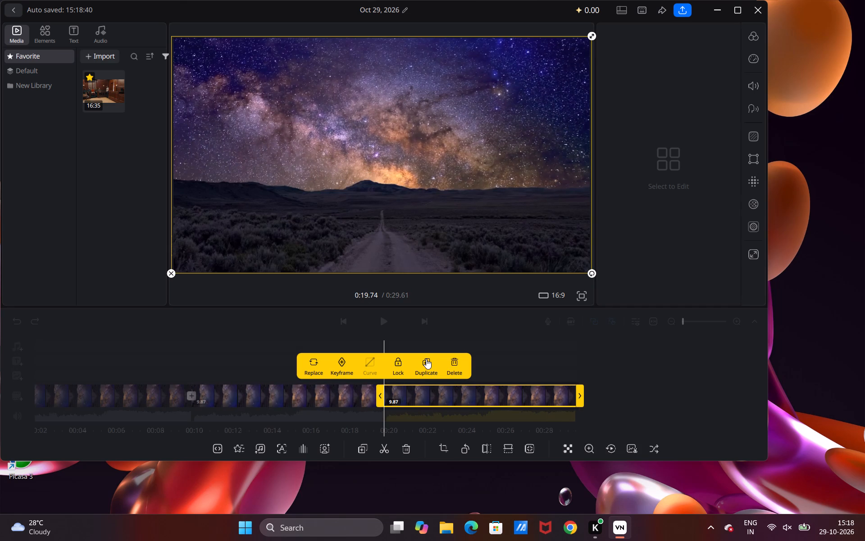
pyautogui.click(426, 359)
pyautogui.doubleClick(426, 359)
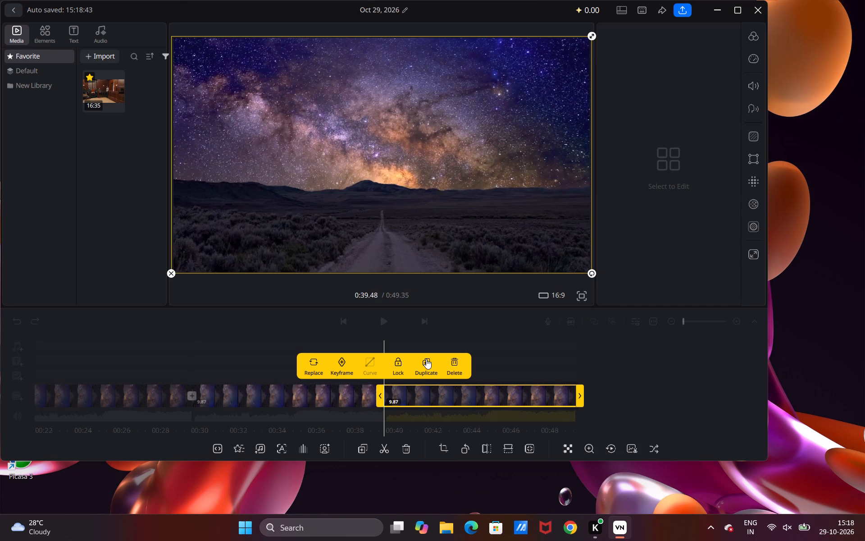
pyautogui.click(426, 359)
pyautogui.tripleClick(426, 359)
pyautogui.tripleClick(426, 359)
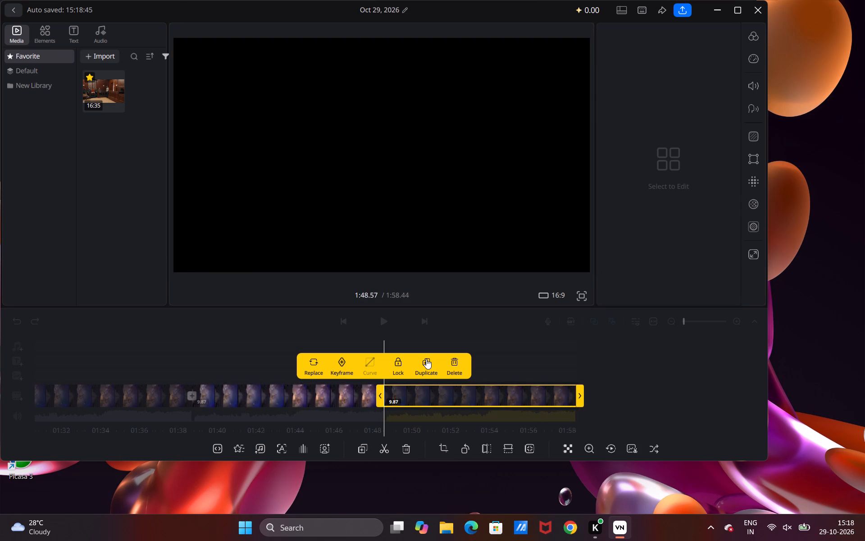
pyautogui.tripleClick(426, 359)
pyautogui.tripleClick(426, 359)
pyautogui.tripleClick(426, 359)
pyautogui.tripleClick(426, 359)
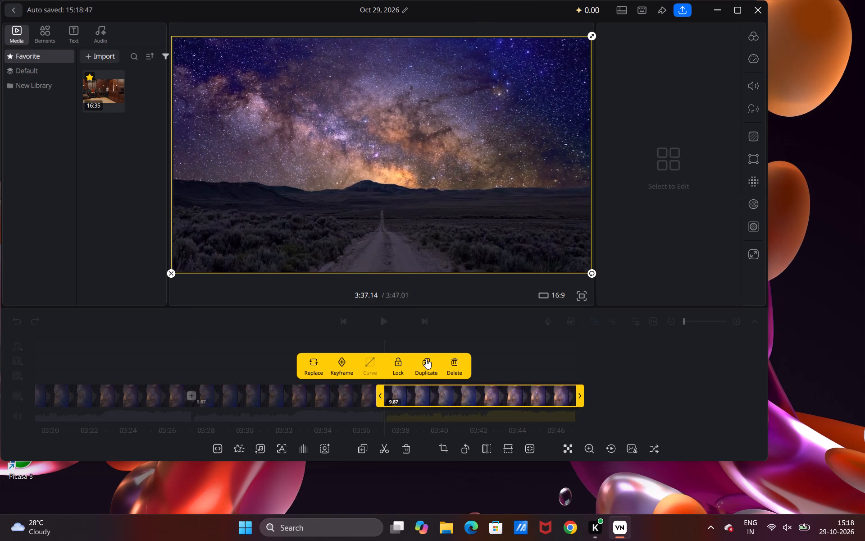
pyautogui.tripleClick(426, 359)
pyautogui.tripleClick(426, 359)
pyautogui.tripleClick(426, 359)
pyautogui.tripleClick(426, 359)
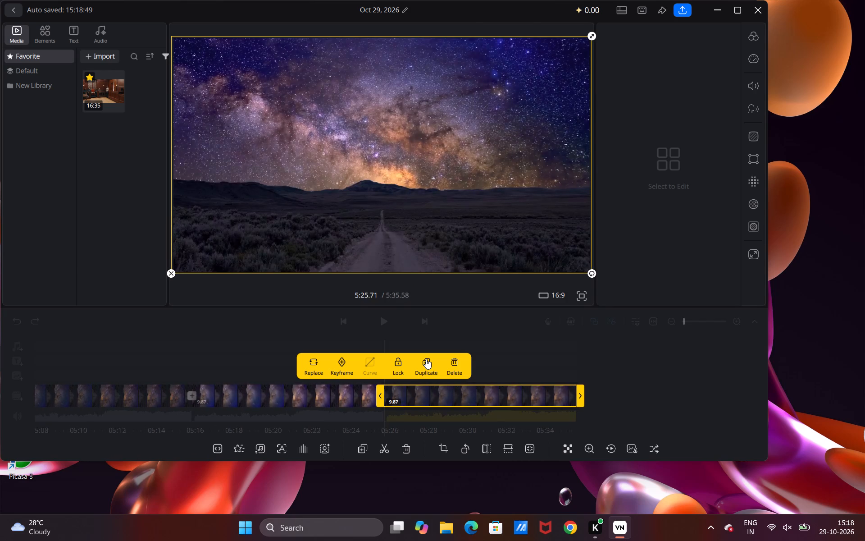
# Keep duplicating the last starry-sky clip until the timeline reaches about 10 minutes.
pyautogui.tripleClick(426, 359)
pyautogui.tripleClick(426, 359)
pyautogui.tripleClick(426, 359)
pyautogui.tripleClick(426, 359)
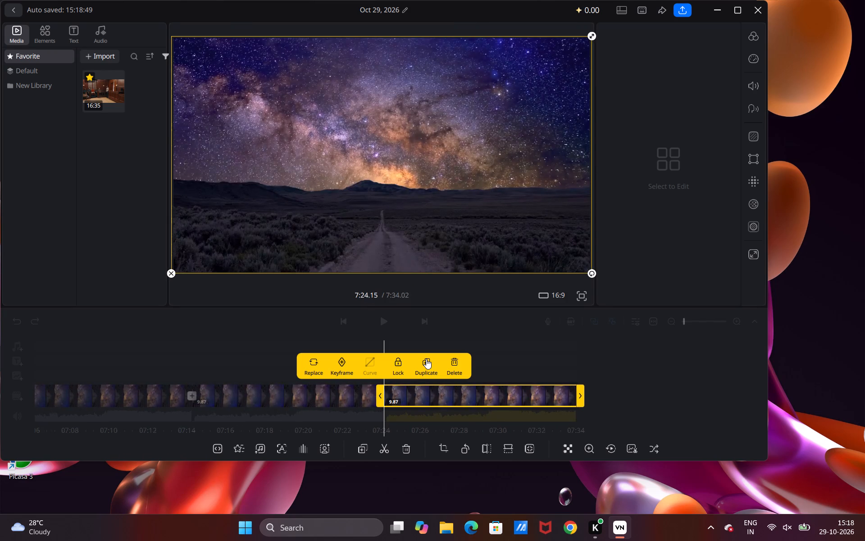
pyautogui.click(427, 354)
pyautogui.tripleClick(427, 354)
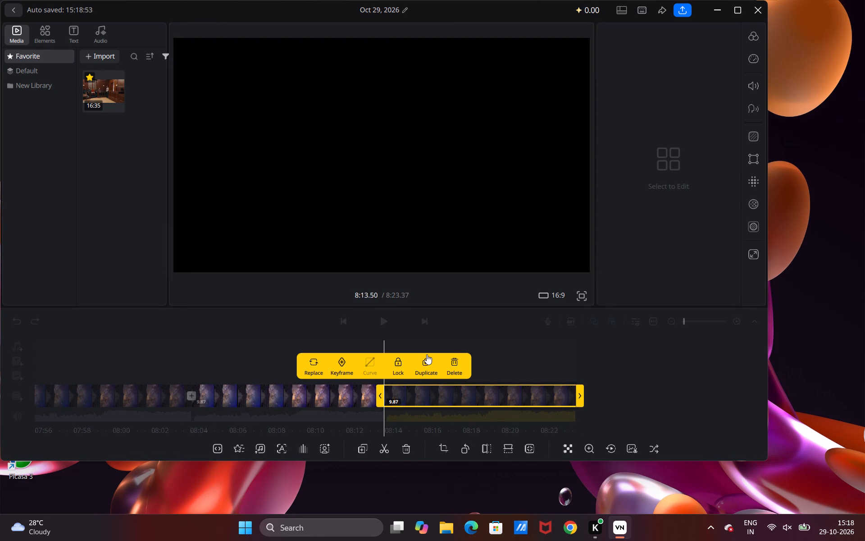
pyautogui.tripleClick(427, 354)
pyautogui.tripleClick(427, 354)
pyautogui.tripleClick(427, 354)
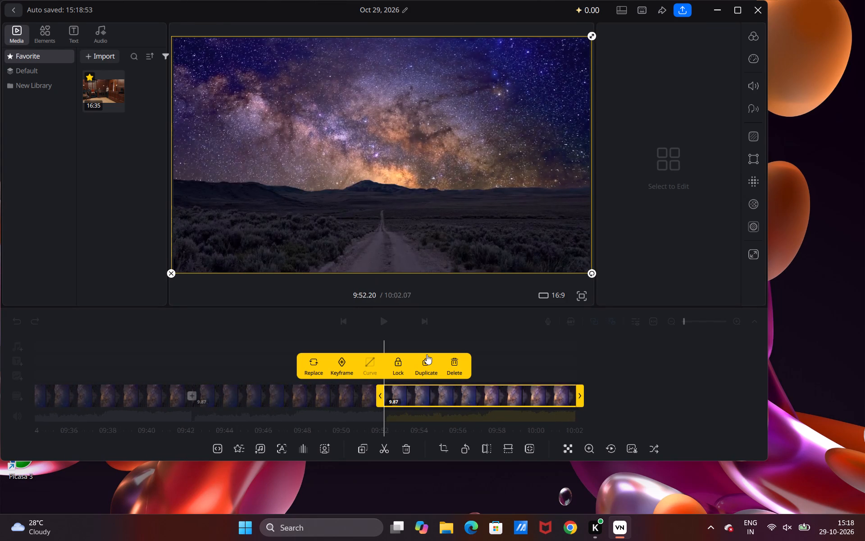
# Add more duplicates of the starry-sky clip until the timeline reaches about 15 minutes.
pyautogui.tripleClick(427, 354)
pyautogui.tripleClick(427, 354)
pyautogui.tripleClick(427, 354)
pyautogui.tripleClick(427, 354)
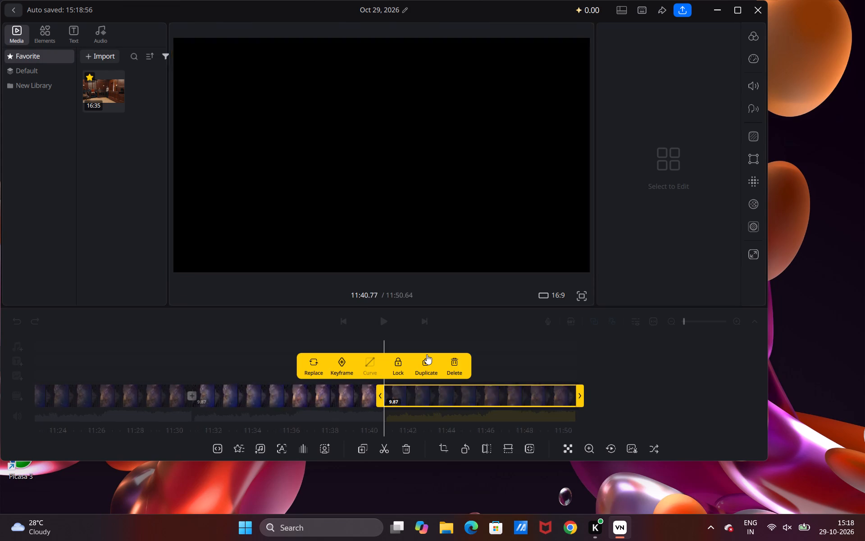
pyautogui.tripleClick(427, 354)
pyautogui.tripleClick(427, 354)
pyautogui.tripleClick(427, 354)
pyautogui.tripleClick(427, 354)
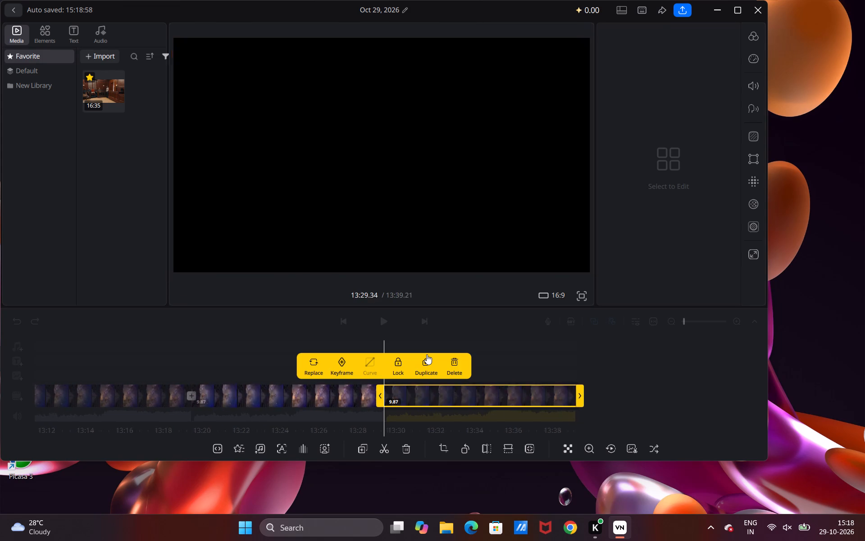
pyautogui.tripleClick(427, 354)
pyautogui.tripleClick(427, 354)
pyautogui.click(427, 354)
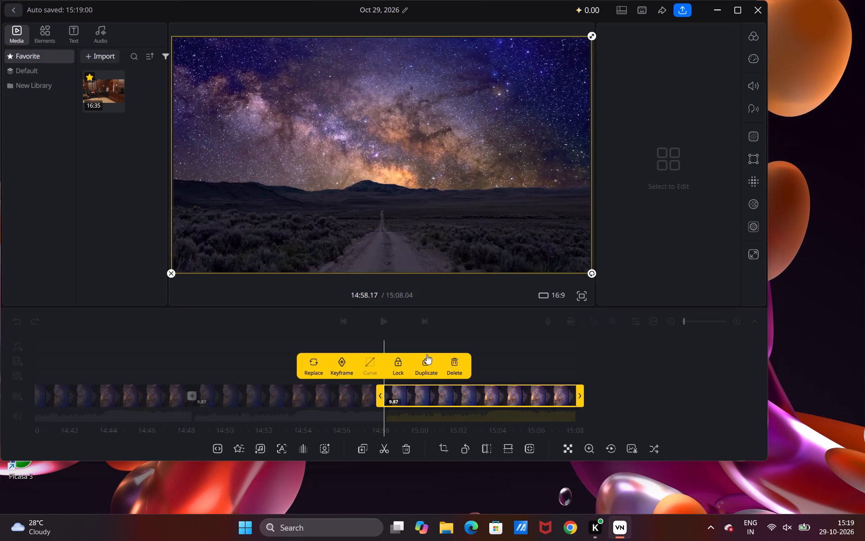
# Continue duplicating the starry-sky clip until the timeline reaches about 20 minutes.
pyautogui.tripleClick(427, 354)
pyautogui.tripleClick(427, 354)
pyautogui.tripleClick(427, 354)
pyautogui.tripleClick(427, 354)
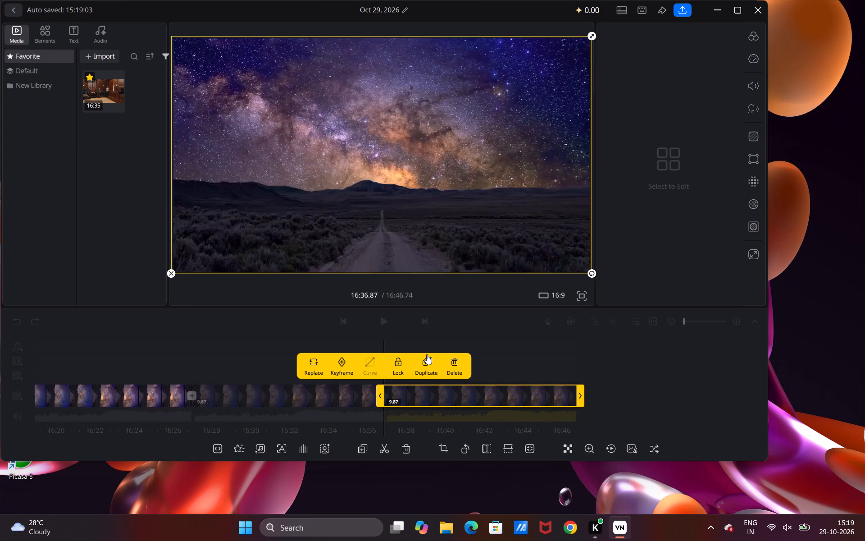
pyautogui.tripleClick(427, 354)
pyautogui.tripleClick(427, 354)
pyautogui.tripleClick(427, 354)
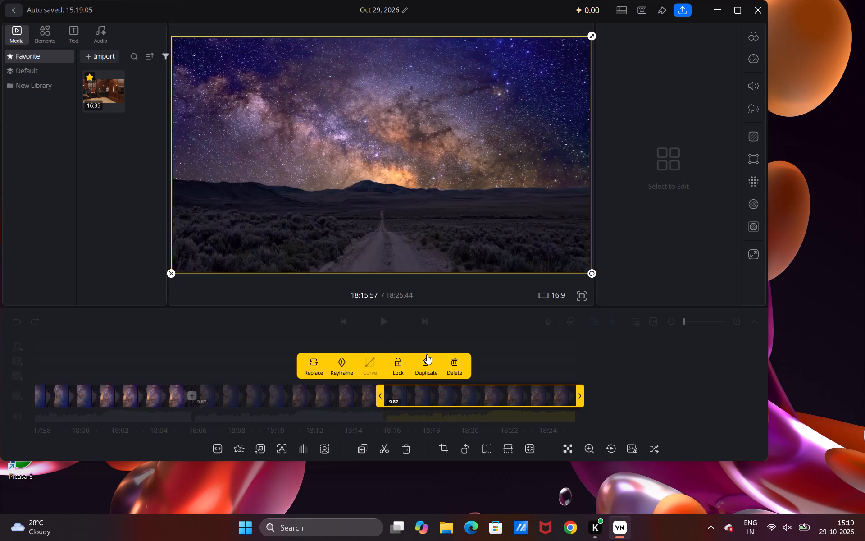
pyautogui.tripleClick(427, 354)
pyautogui.tripleClick(427, 354)
pyautogui.tripleClick(427, 354)
pyautogui.tripleClick(427, 354)
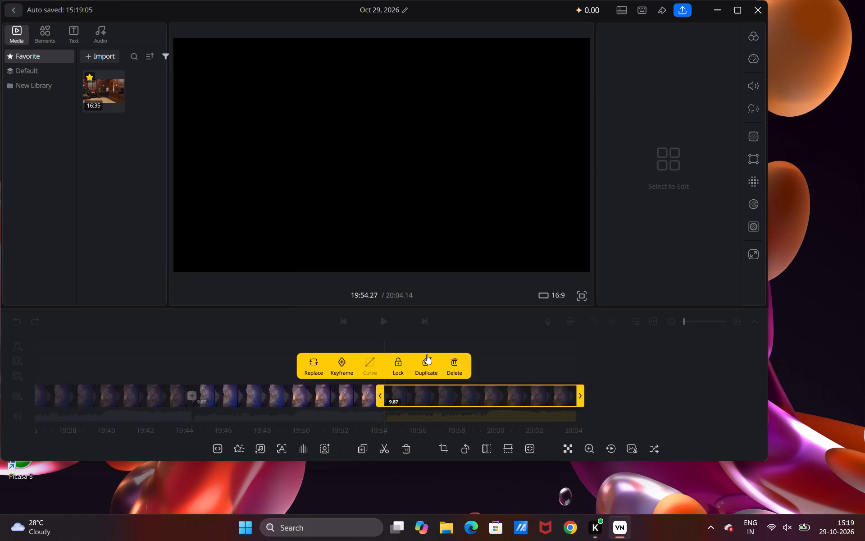
# Duplicate the starry-sky clip further until the timeline reaches about 25 minutes.
pyautogui.tripleClick(427, 354)
pyautogui.tripleClick(427, 354)
pyautogui.tripleClick(427, 354)
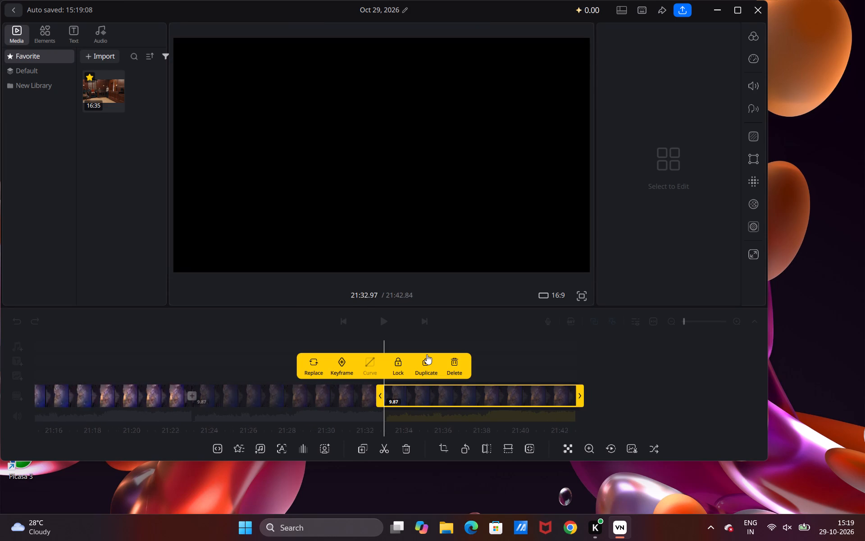
pyautogui.tripleClick(427, 354)
pyautogui.tripleClick(427, 354)
pyautogui.tripleClick(427, 354)
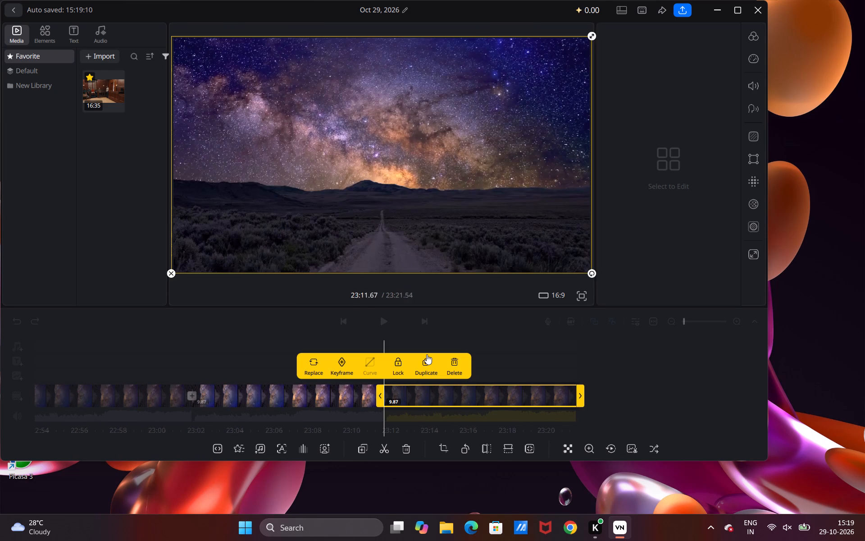
pyautogui.tripleClick(427, 354)
pyautogui.tripleClick(427, 354)
pyautogui.tripleClick(427, 354)
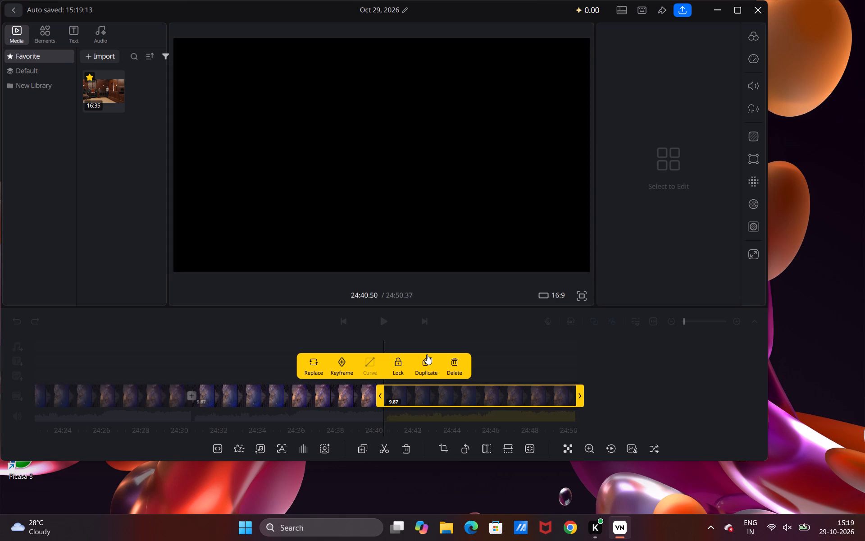
# Duplicate the starry-sky clip until the timeline is just over 30 minutes long, and close the clip's editing options.
pyautogui.tripleClick(427, 354)
pyautogui.tripleClick(427, 354)
pyautogui.tripleClick(427, 354)
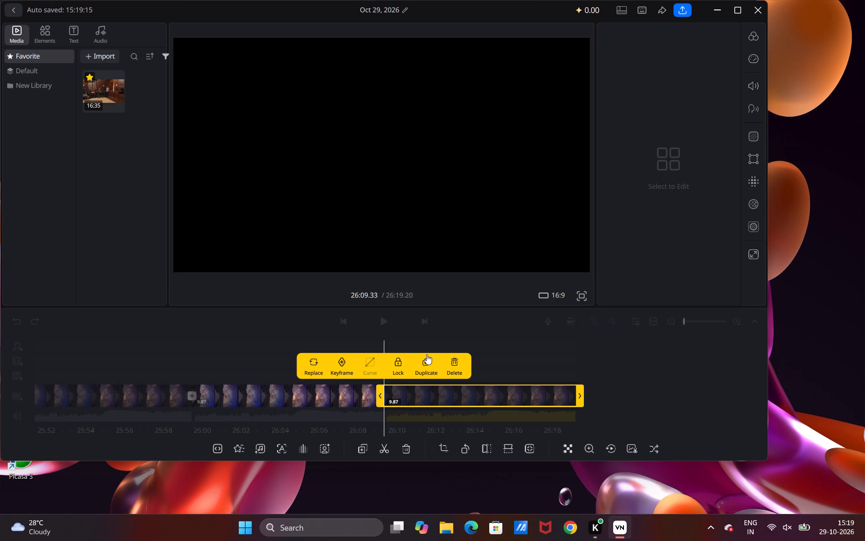
pyautogui.tripleClick(427, 354)
pyautogui.tripleClick(427, 354)
pyautogui.tripleClick(427, 354)
pyautogui.tripleClick(427, 354)
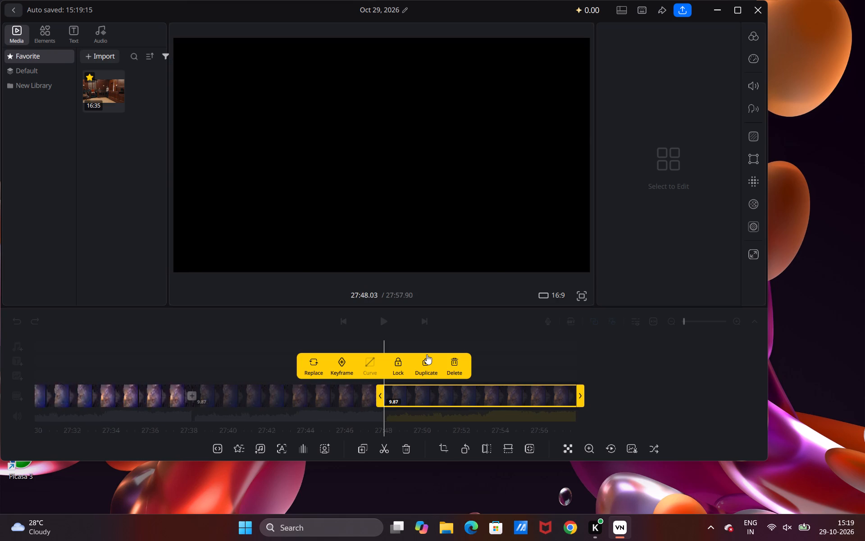
pyautogui.tripleClick(427, 354)
pyautogui.tripleClick(427, 354)
pyautogui.doubleClick(427, 354)
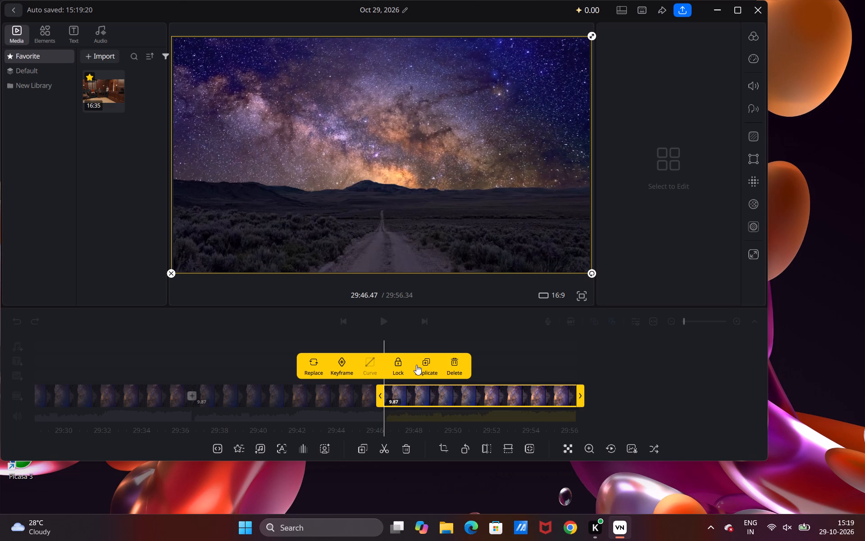
pyautogui.click(416, 365)
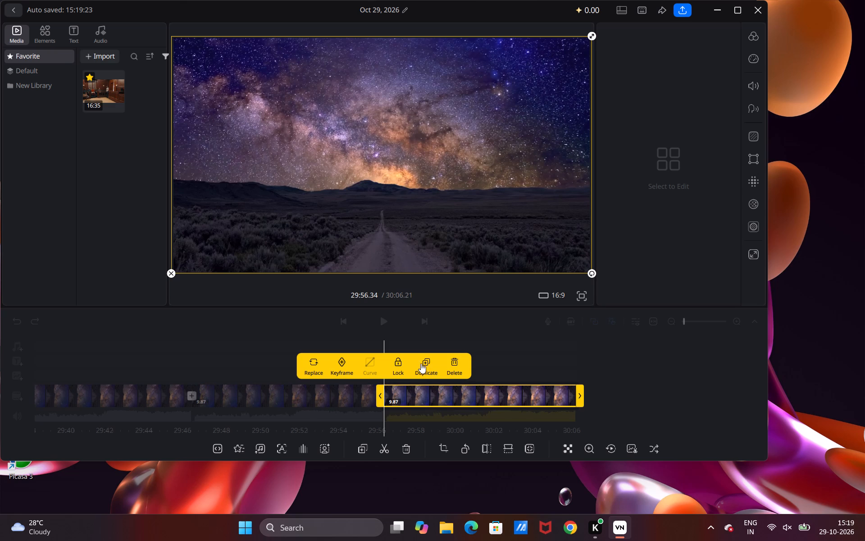
pyautogui.click(481, 340)
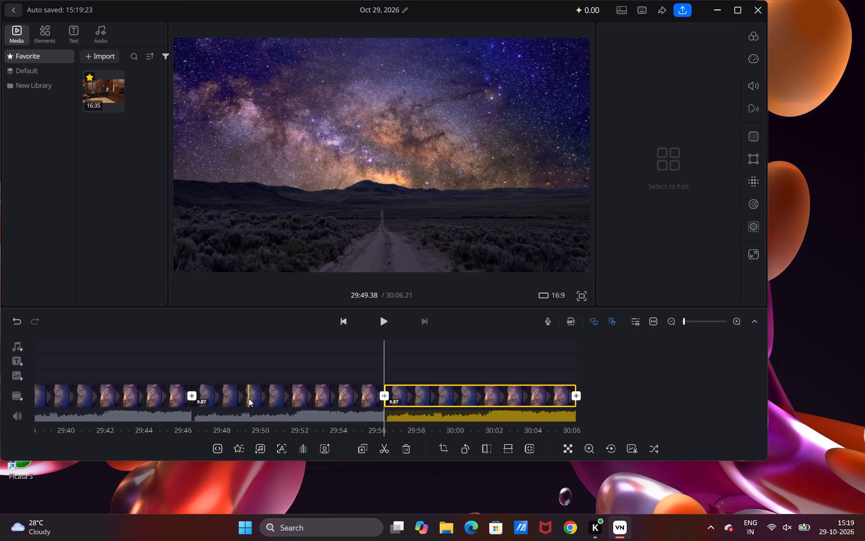
# Review the row of duplicated clips from the end of the timeline back toward its middle.
pyautogui.hscroll(5, 249, 399)
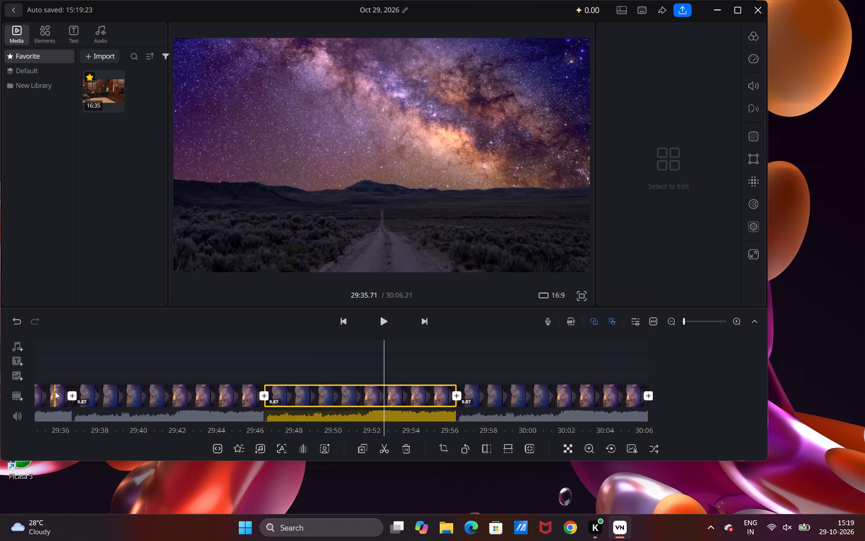
pyautogui.hscroll(15, 55, 391)
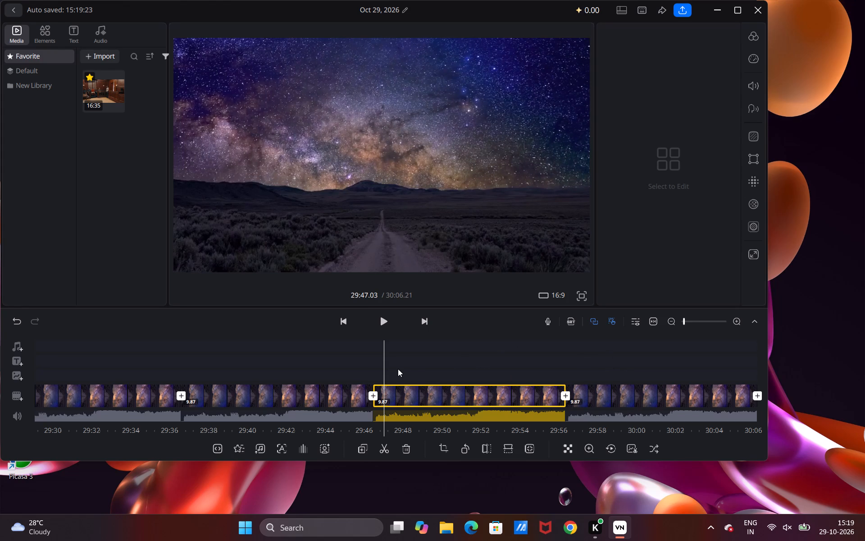
pyautogui.hscroll(14, 398, 369)
pyautogui.hscroll(18, 398, 369)
pyautogui.scroll(-1, 398, 369)
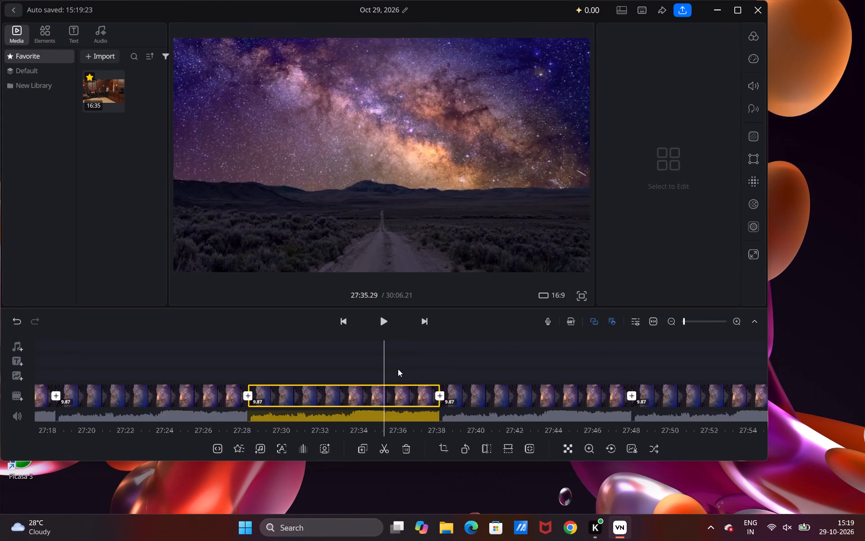
pyautogui.scroll(-1, 398, 369)
pyautogui.hscroll(-6, 398, 369)
pyautogui.keyDown('ctrl'); pyautogui.scroll(-2, 398, 369); pyautogui.keyUp('ctrl')
pyautogui.hscroll(-2, 398, 369)
pyautogui.keyDown('ctrl'); pyautogui.scroll(-2, 398, 369); pyautogui.keyUp('ctrl')
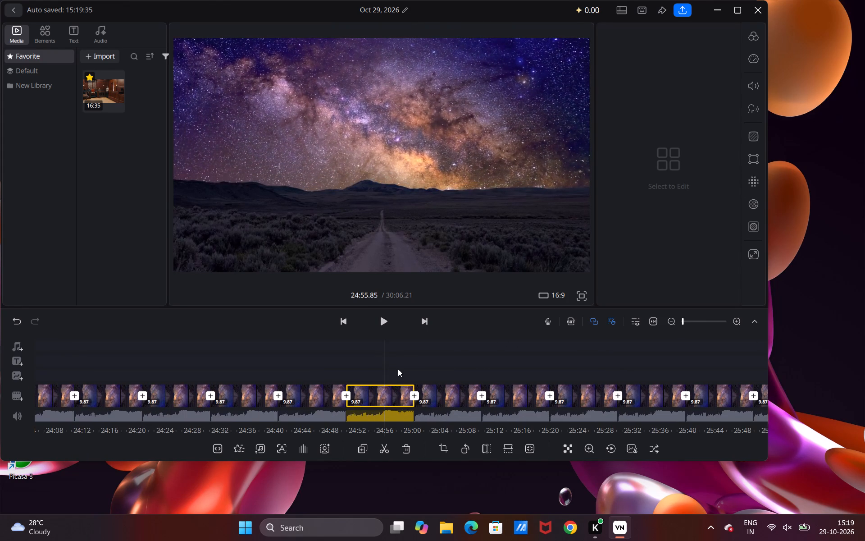
pyautogui.hscroll(-4, 398, 369)
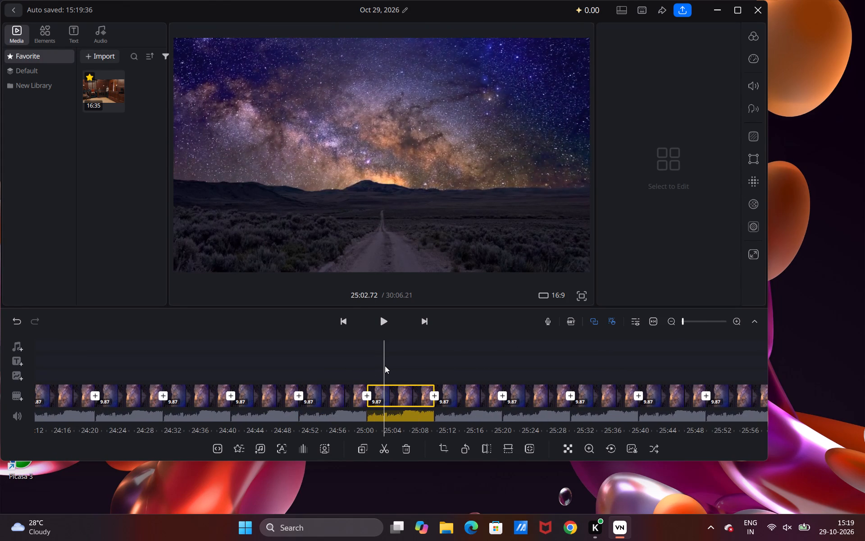
pyautogui.hscroll(16, 385, 365)
pyautogui.keyDown('ctrl'); pyautogui.scroll(2, 385, 365); pyautogui.keyUp('ctrl')
pyautogui.hscroll(5, 385, 365)
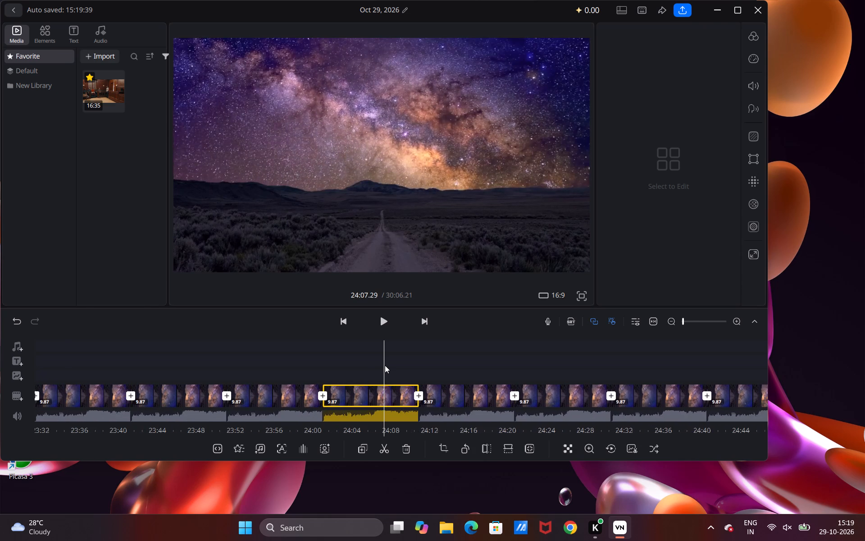
pyautogui.hscroll(12, 747, 362)
pyautogui.scroll(-3, 747, 362)
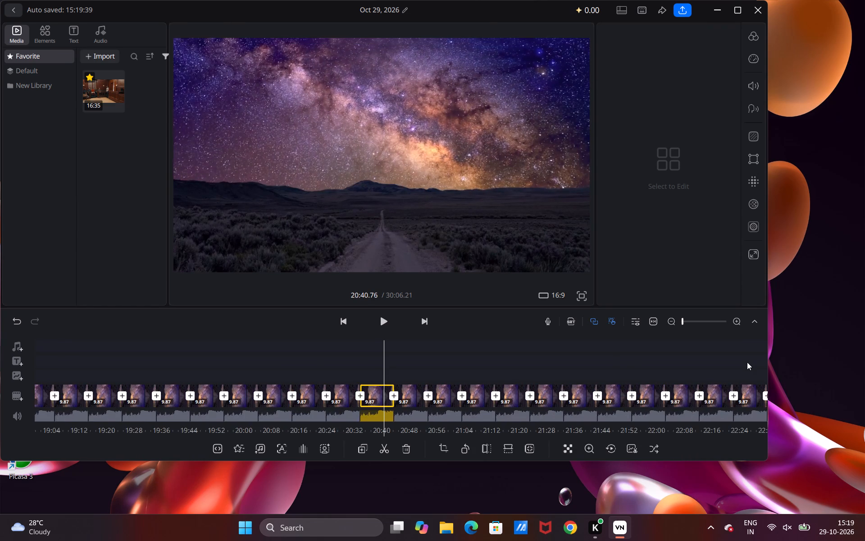
pyautogui.keyDown('ctrl'); pyautogui.scroll(-4, 747, 362); pyautogui.keyUp('ctrl')
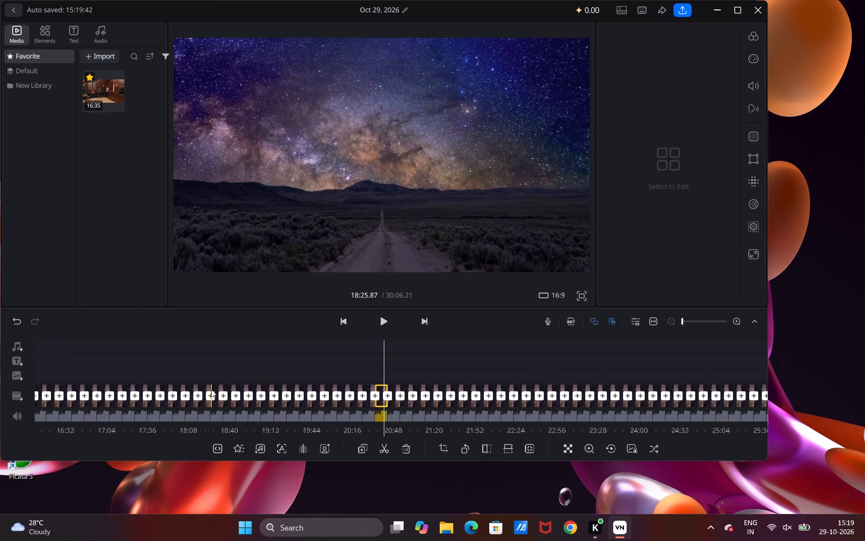
pyautogui.scroll(-1, 211, 390)
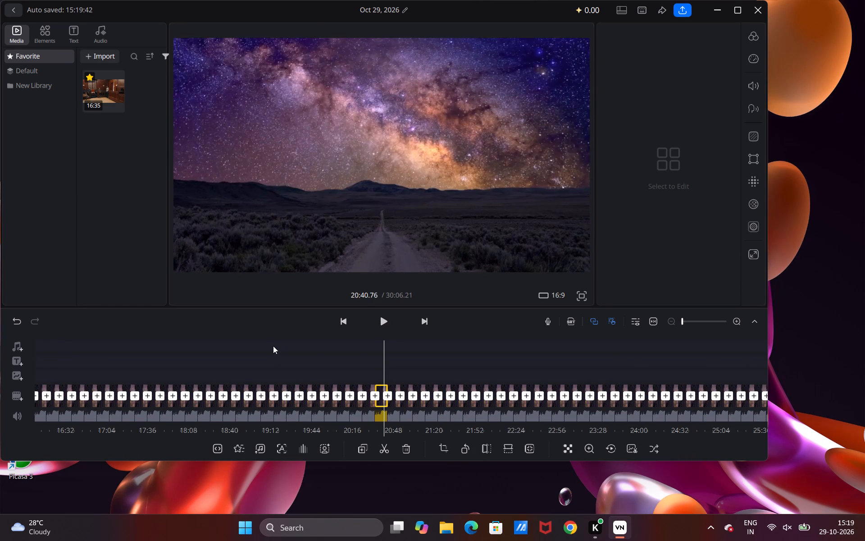
pyautogui.hscroll(18, 273, 346)
pyautogui.rightClick(273, 346)
pyautogui.hscroll(3, 537, 321)
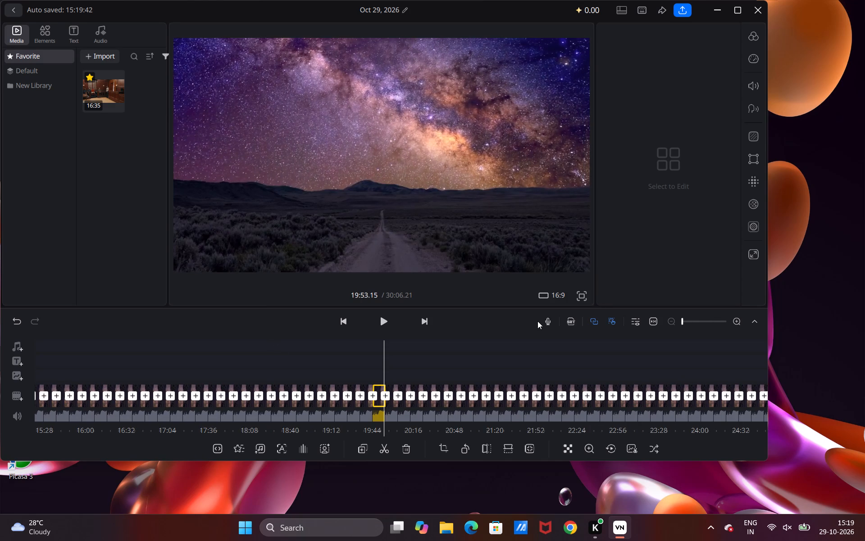
pyautogui.hscroll(8, 537, 321)
pyautogui.hscroll(-1, 537, 321)
pyautogui.keyDown('ctrl'); pyautogui.scroll(-1, 537, 321); pyautogui.keyUp('ctrl')
pyautogui.keyDown('ctrl'); pyautogui.scroll(3, 537, 321); pyautogui.keyUp('ctrl')
pyautogui.hscroll(8, 231, 358)
pyautogui.keyDown('ctrl'); pyautogui.scroll(2, 231, 358); pyautogui.keyUp('ctrl')
pyautogui.hscroll(20, 231, 358)
pyautogui.hscroll(20, 231, 358)
pyautogui.hscroll(20, 231, 358)
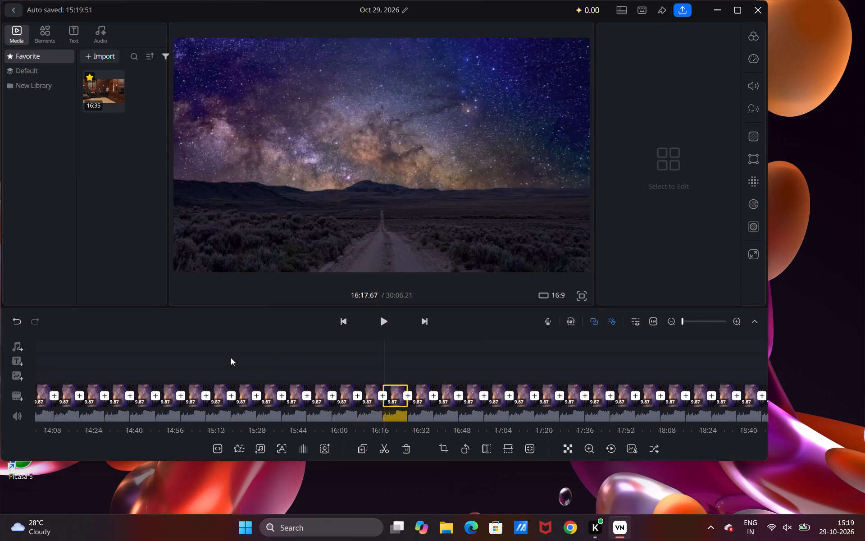
pyautogui.hscroll(20, 231, 358)
pyautogui.hscroll(20, 231, 358)
pyautogui.hscroll(20, 231, 358)
pyautogui.hscroll(-20, 231, 358)
pyautogui.hscroll(-20, 231, 358)
pyautogui.hscroll(-20, 231, 358)
pyautogui.click(231, 358)
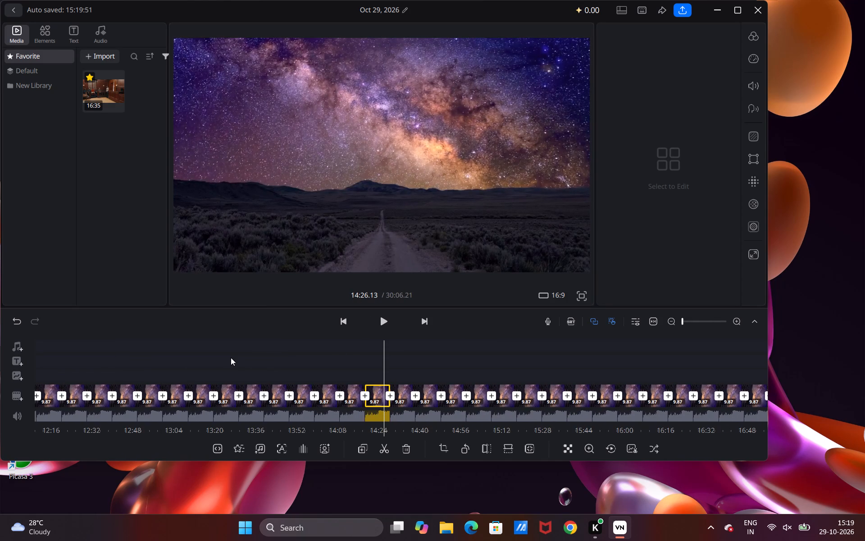
# Return to the start of the timeline and play the duplicated starry-sky clips from the beginning to preview them.
pyautogui.hscroll(20, 231, 358)
pyautogui.hscroll(20, 231, 358)
pyautogui.hscroll(20, 231, 358)
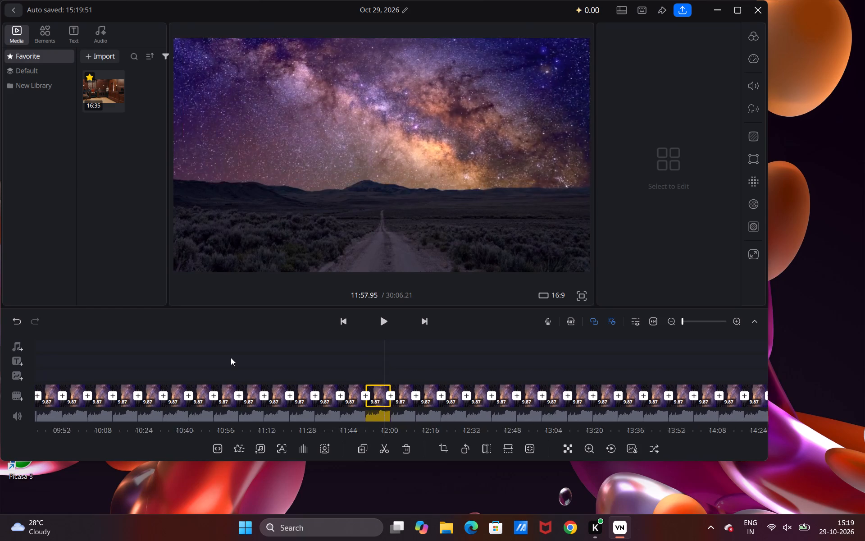
pyautogui.hscroll(20, 231, 358)
pyautogui.hscroll(20, 231, 358)
pyautogui.hscroll(20, 231, 358)
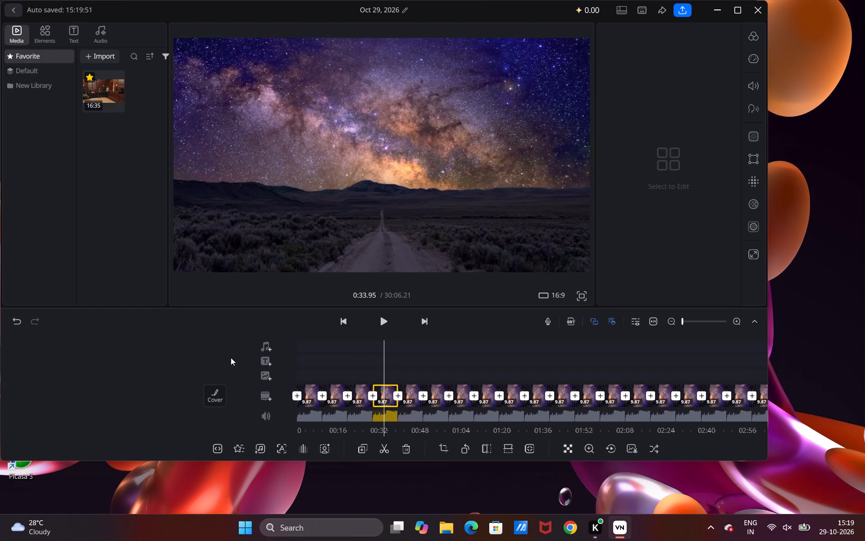
pyautogui.hscroll(9, 231, 358)
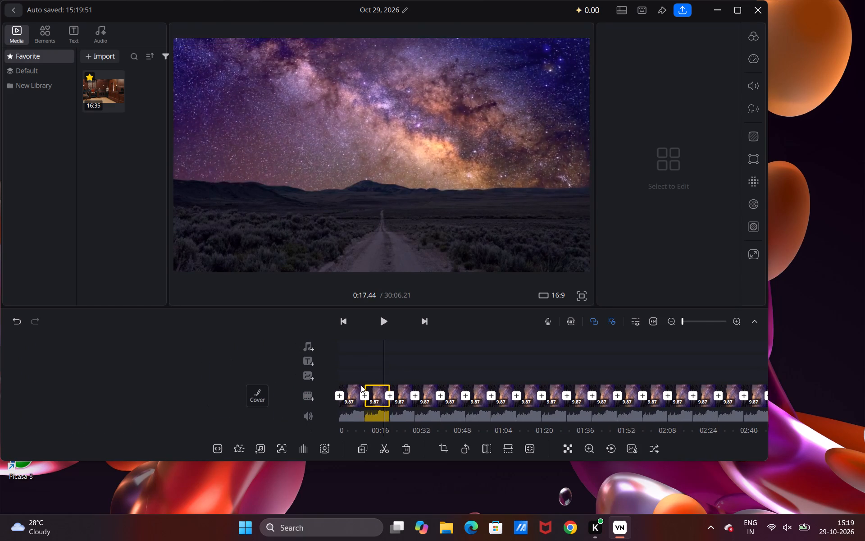
pyautogui.hscroll(6, 361, 385)
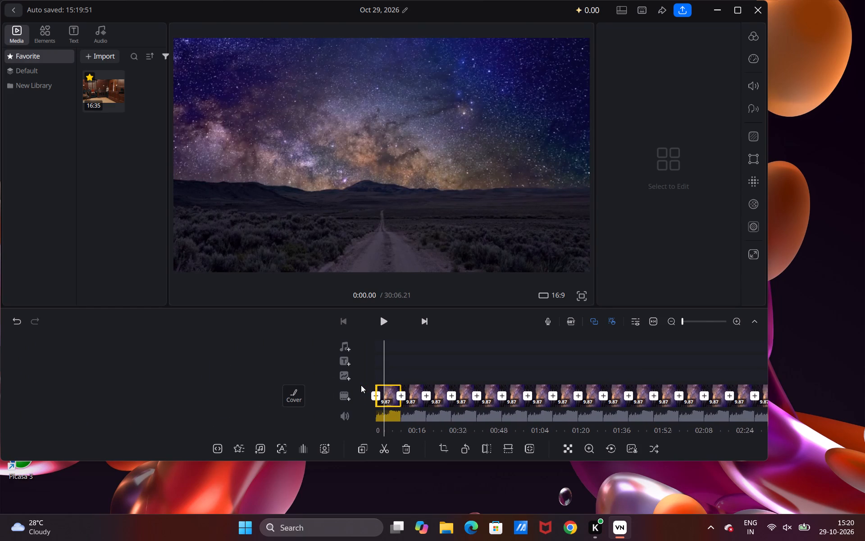
pyautogui.hscroll(4, 361, 385)
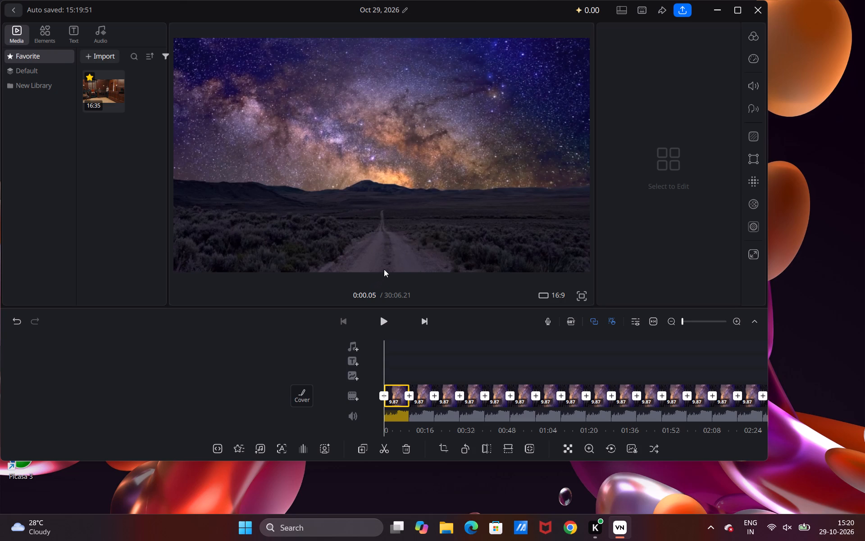
pyautogui.moveTo(381, 310); pyautogui.dragTo(379, 323)
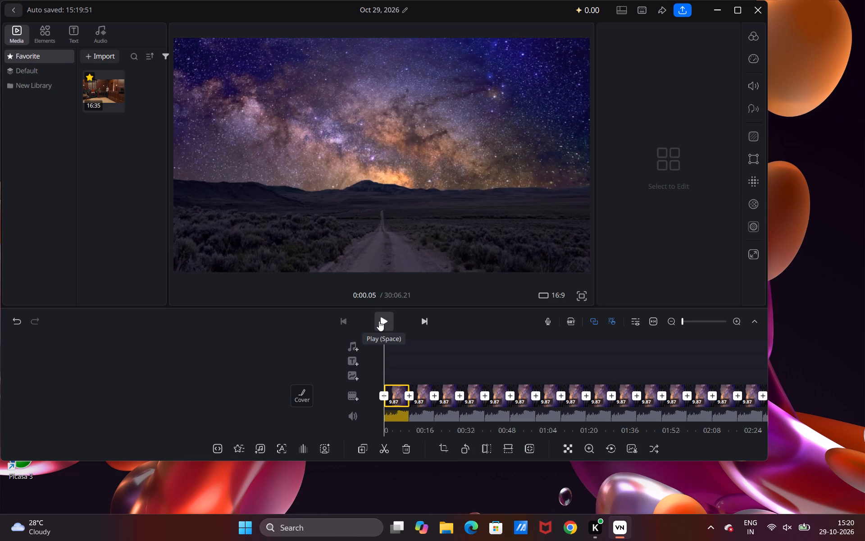
pyautogui.click(379, 321)
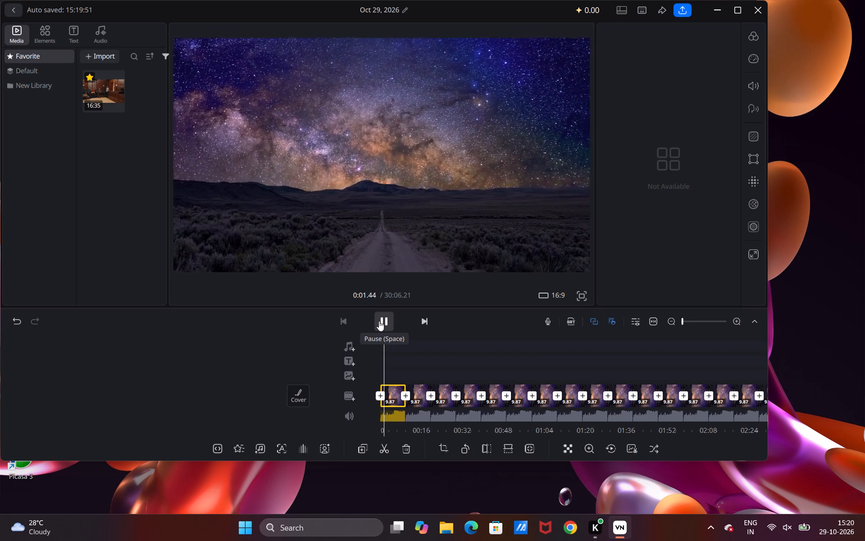
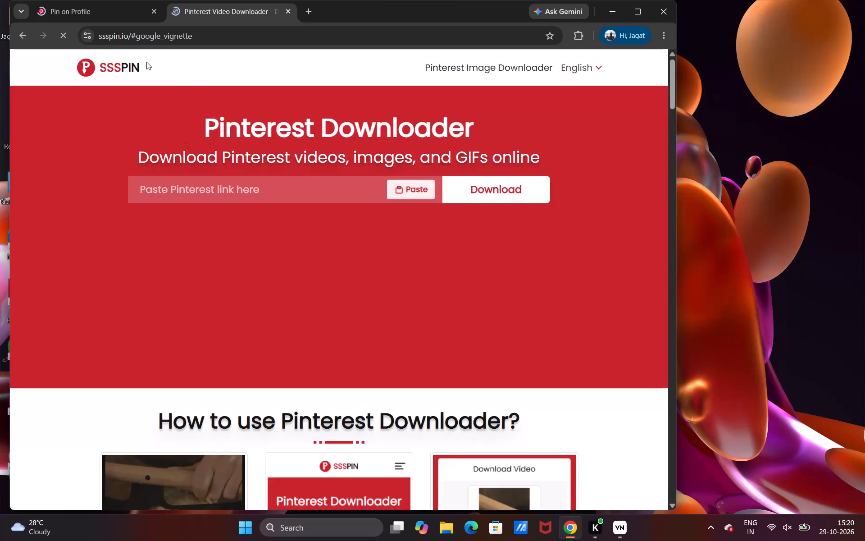
# Return to the Pinterest page and search for "water sound".
pyautogui.click(81, 9)
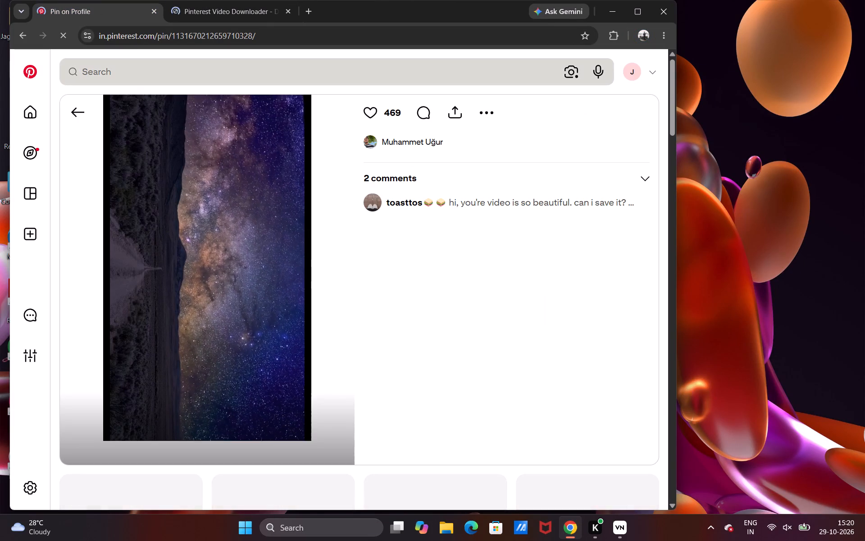
pyautogui.click(164, 77)
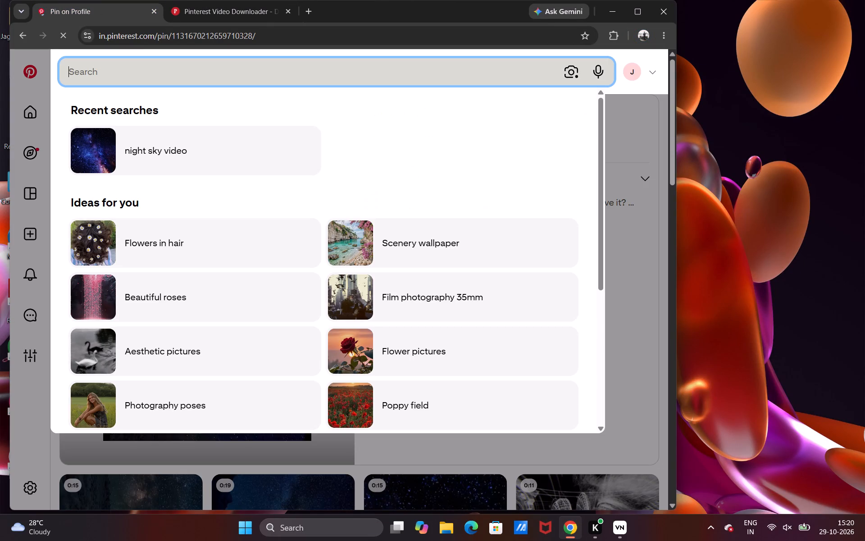
pyautogui.write('water')
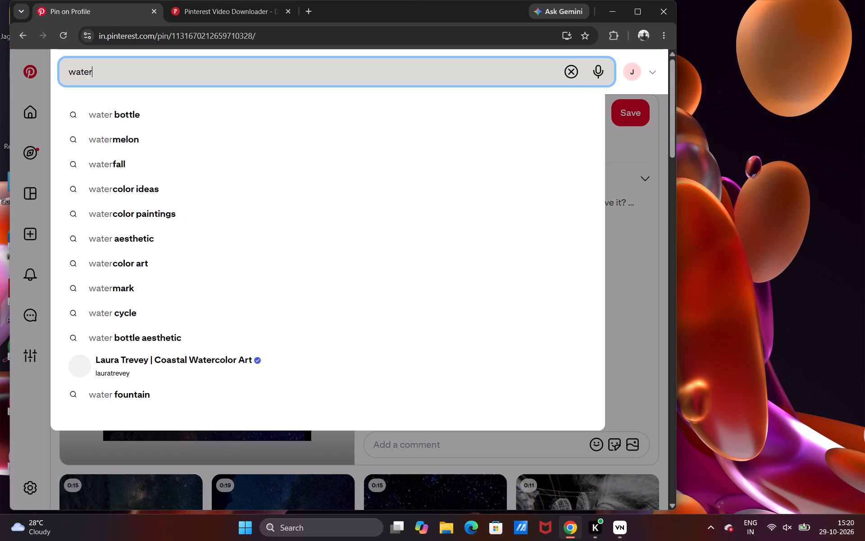
pyautogui.press('space')
pyautogui.write('so')
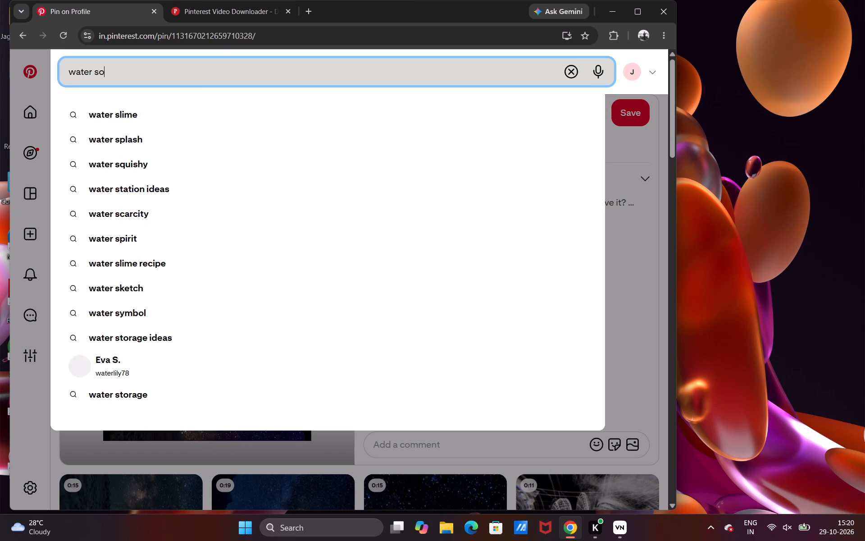
pyautogui.write('und')
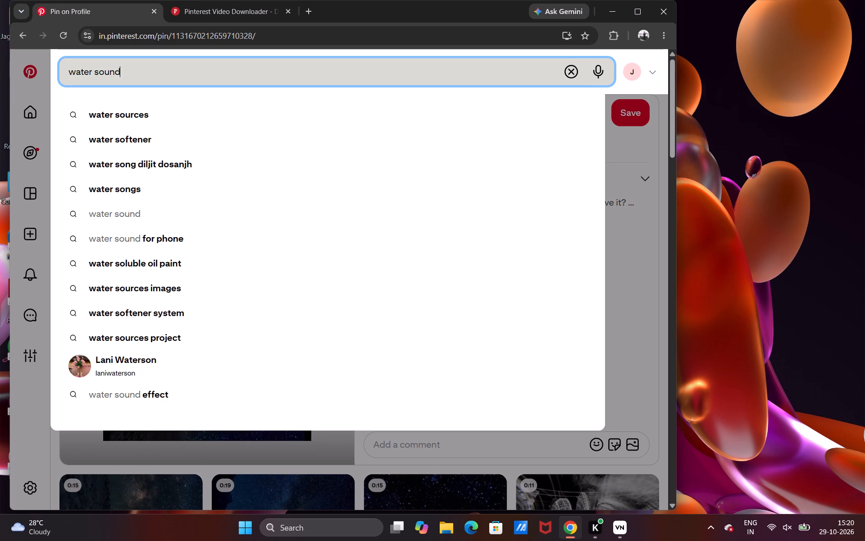
pyautogui.press('space')
pyautogui.press('Return')
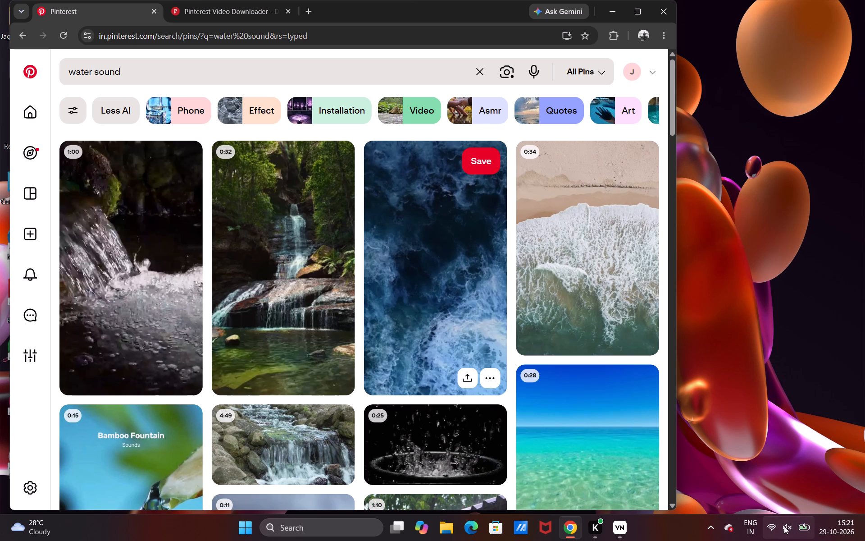
# Turn on the computer's Bluetooth and connect to the paired UBON U13 audio device.
pyautogui.click(770, 527)
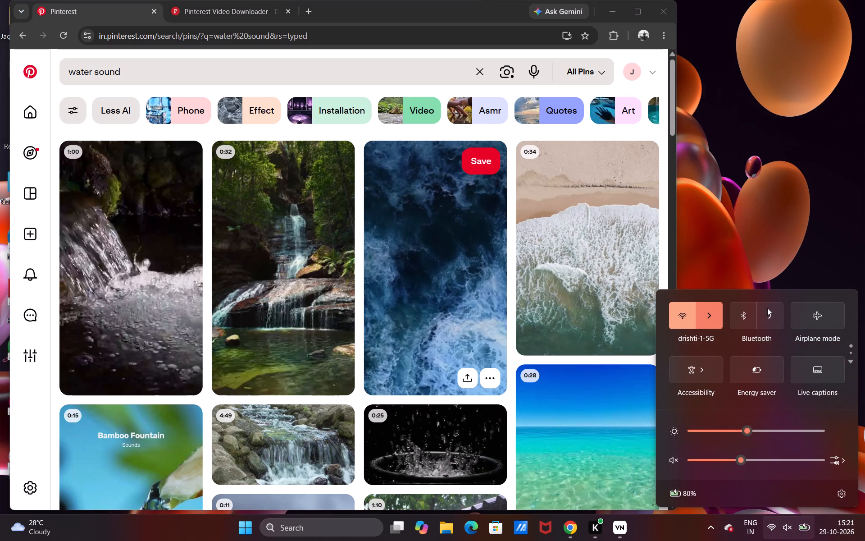
pyautogui.click(827, 334)
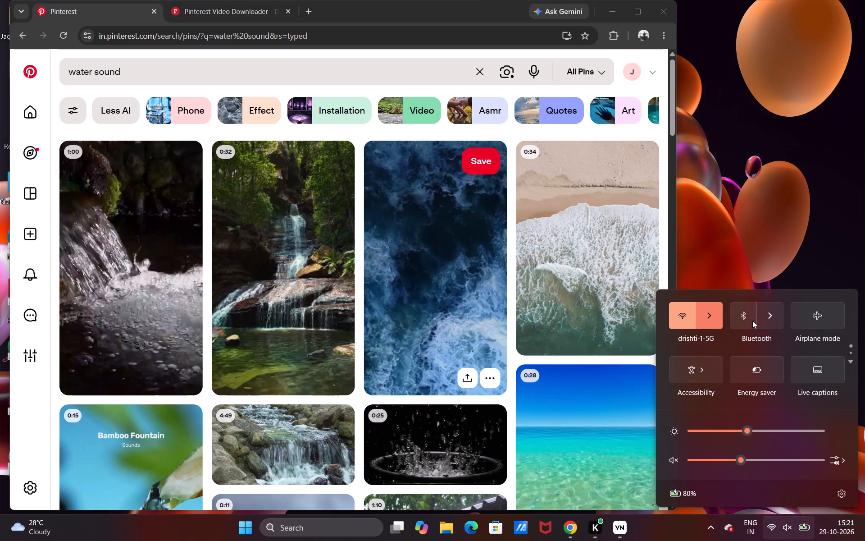
pyautogui.doubleClick(752, 321)
pyautogui.click(770, 317)
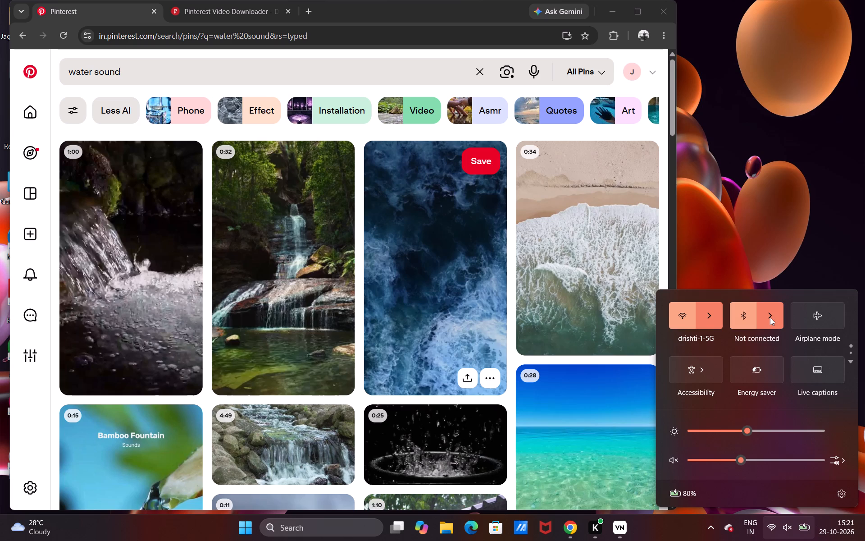
pyautogui.click(770, 317)
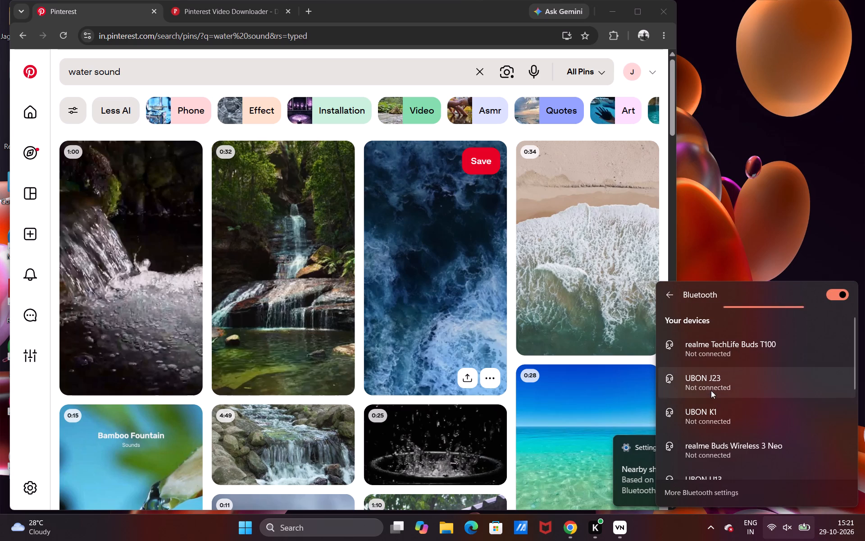
pyautogui.scroll(-1, 707, 435)
pyautogui.scroll(-2, 697, 478)
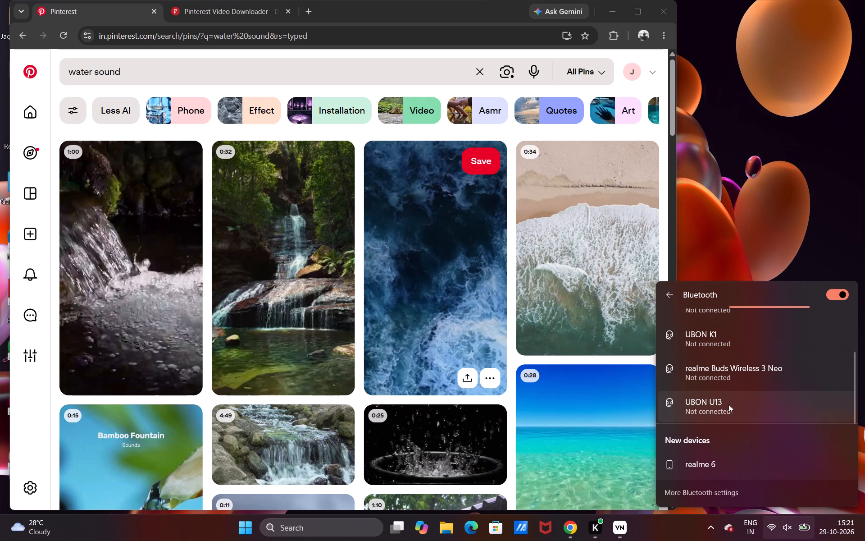
pyautogui.doubleClick(729, 408)
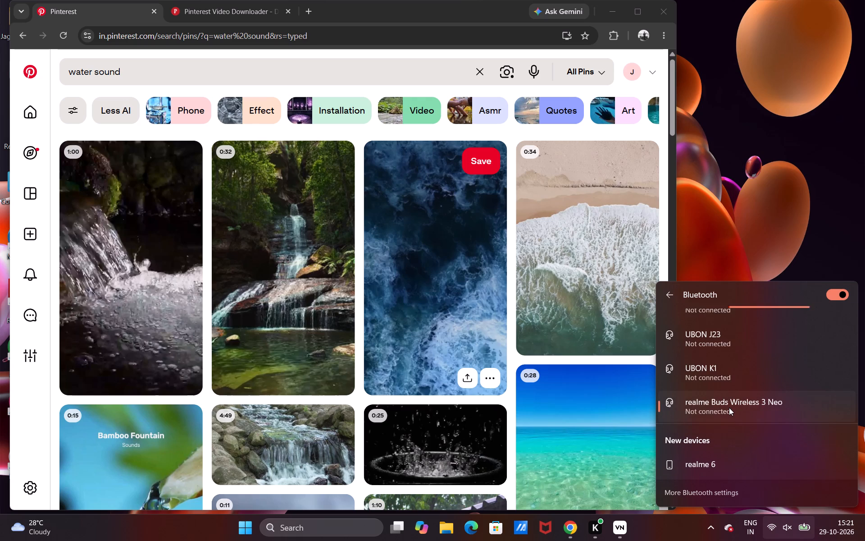
# Play the "Peaceful Water Sounds" waterfall pin to listen to its audio, pausing the timeline playback in VN.
pyautogui.scroll(3, 724, 393)
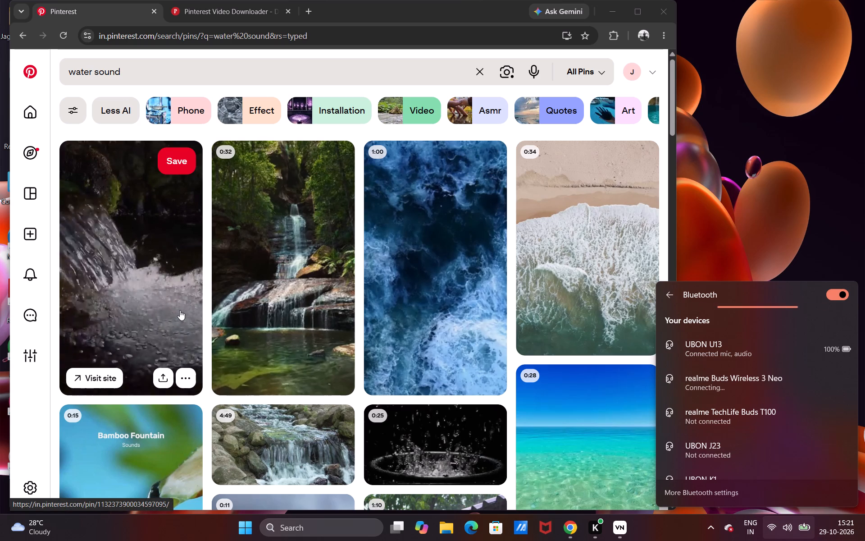
pyautogui.click(134, 303)
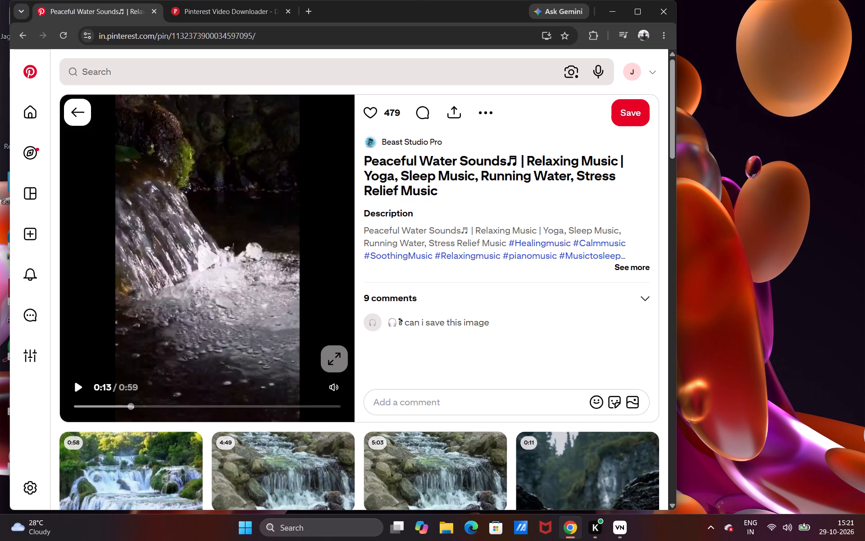
pyautogui.click(615, 521)
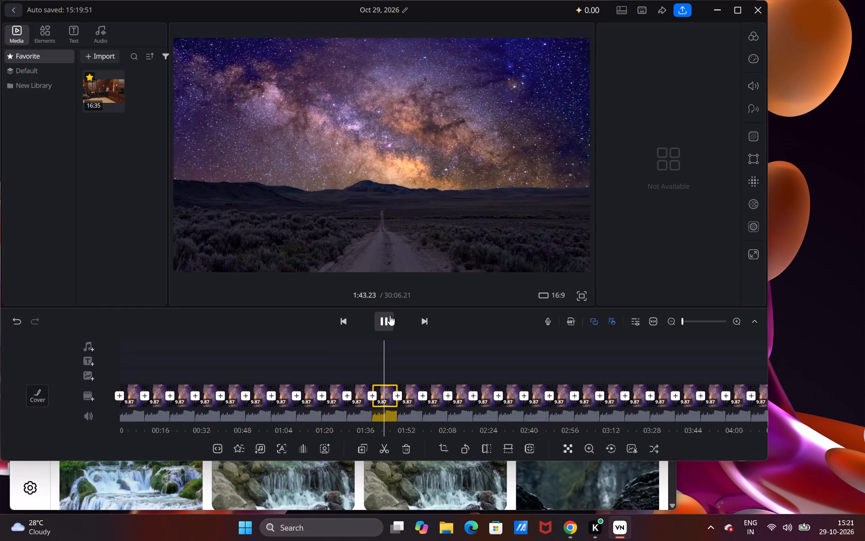
pyautogui.click(388, 316)
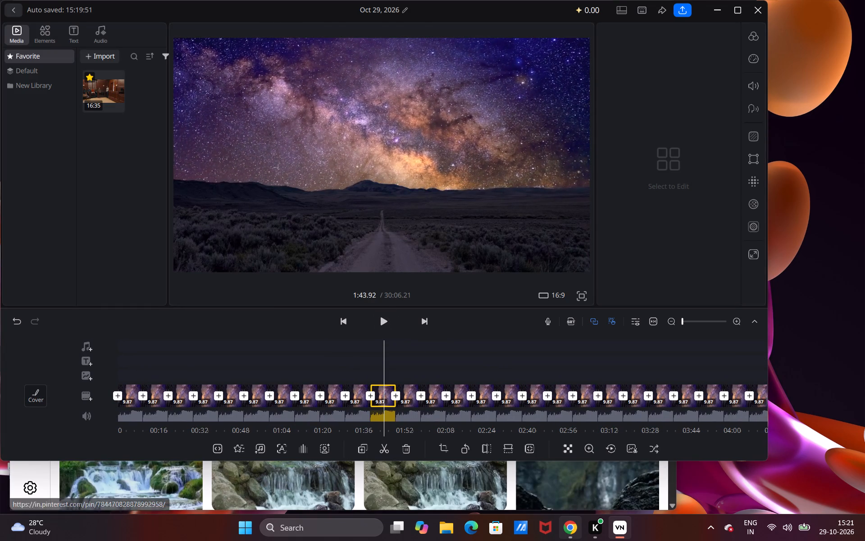
pyautogui.click(573, 527)
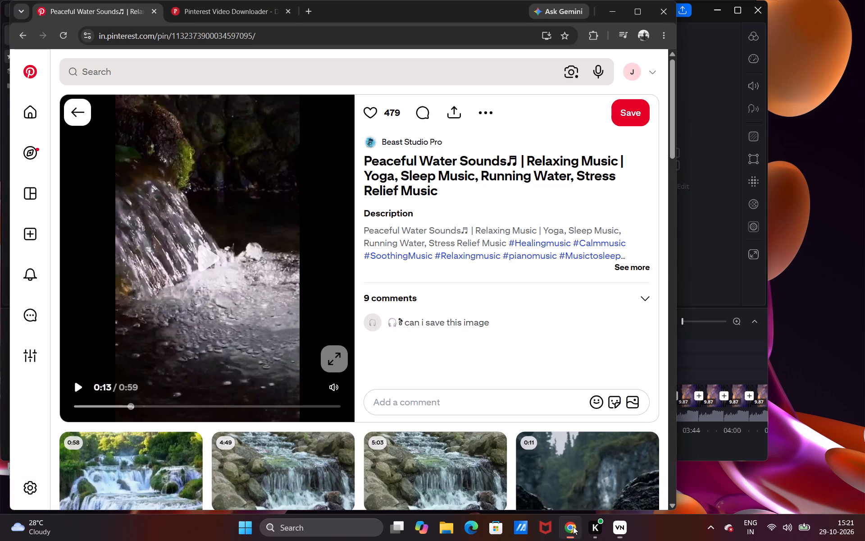
pyautogui.click(171, 331)
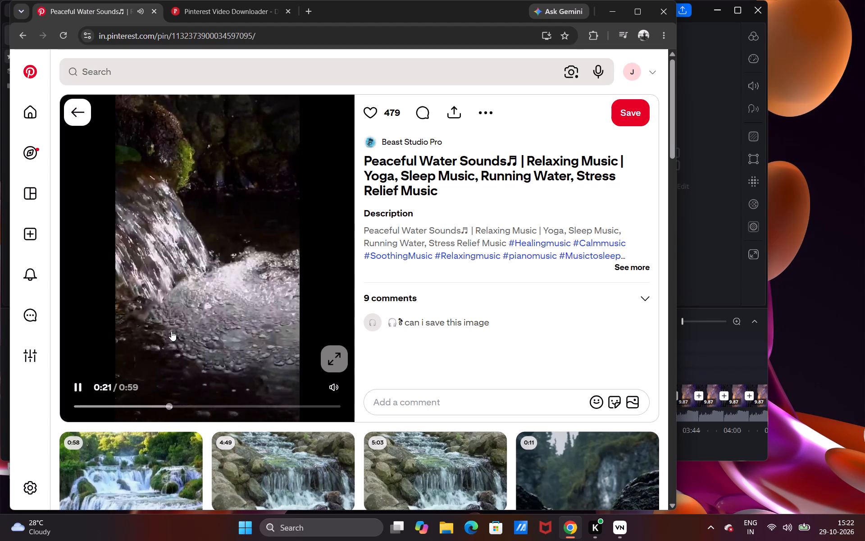
# Go back to the search results and play the "Relaxing Zen Music with nature sounds for meditation" pin with its sound on.
pyautogui.click(23, 36)
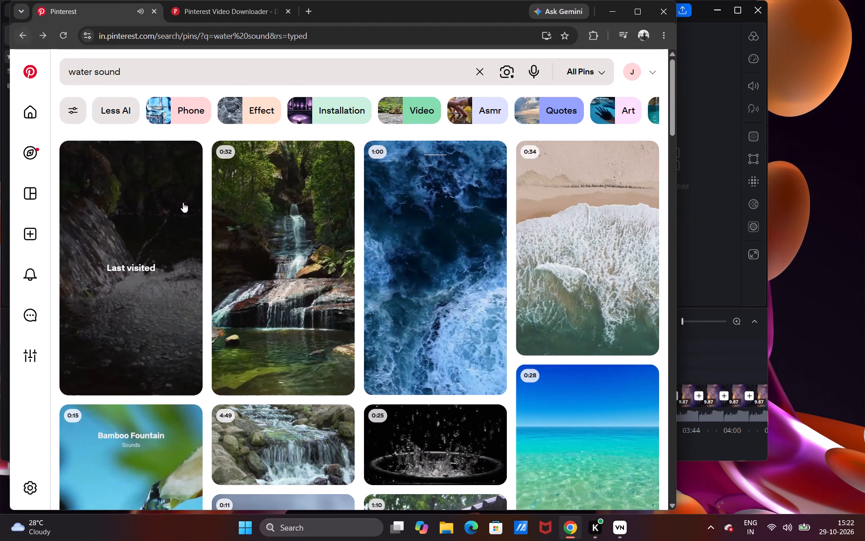
pyautogui.doubleClick(249, 224)
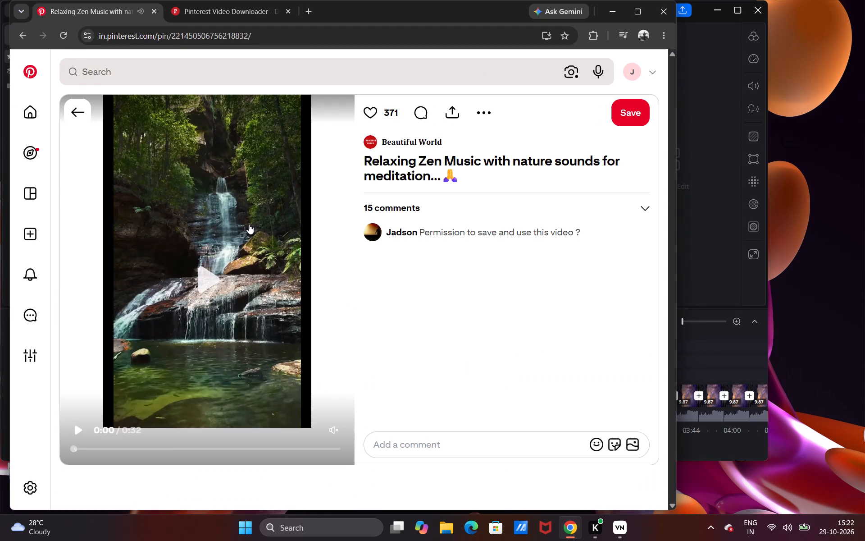
pyautogui.click(198, 272)
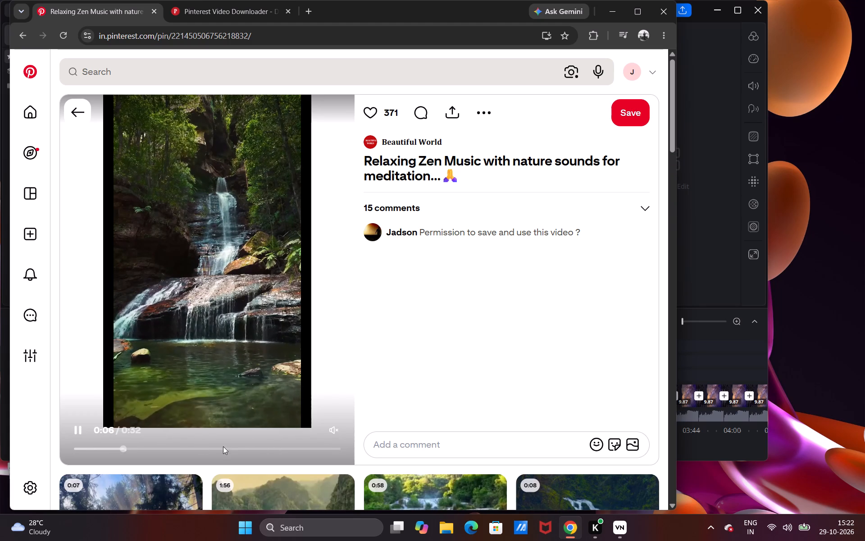
pyautogui.click(332, 431)
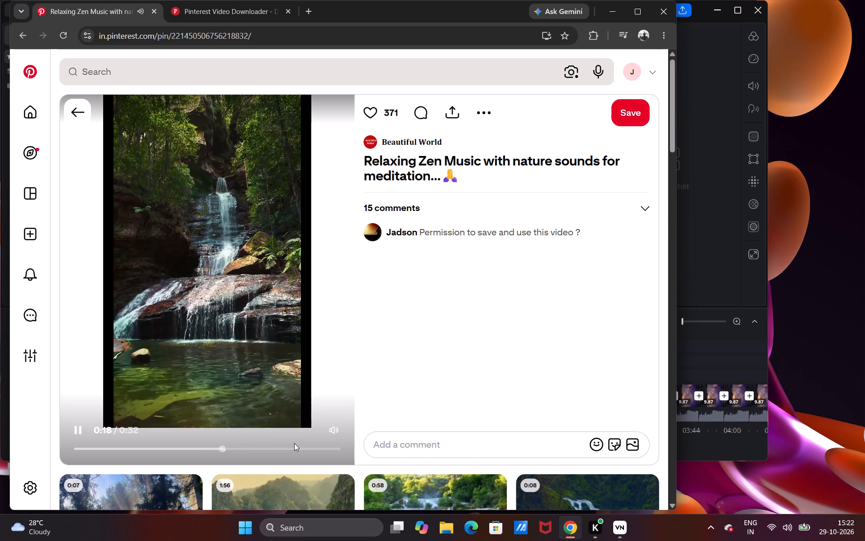
# Copy the share link of the "Relaxing Zen Music with nature sounds for meditation" pin.
pyautogui.click(457, 104)
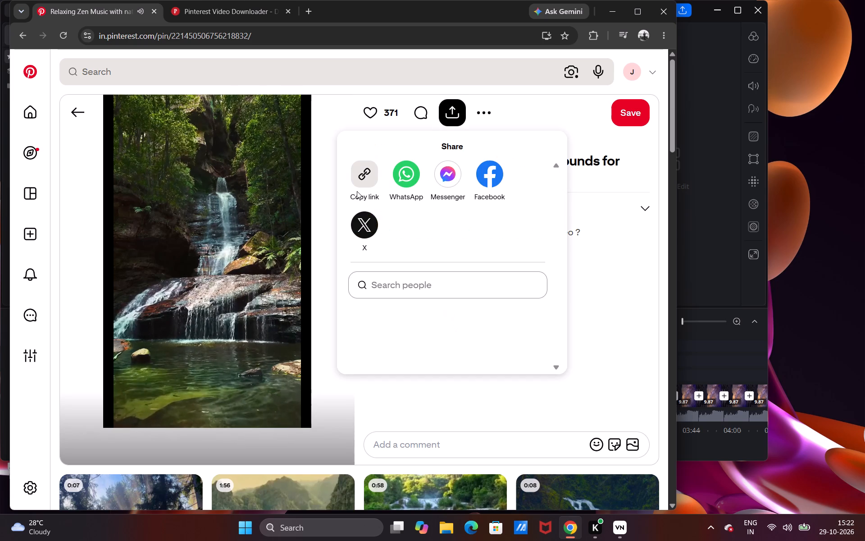
pyautogui.click(357, 189)
pyautogui.click(364, 183)
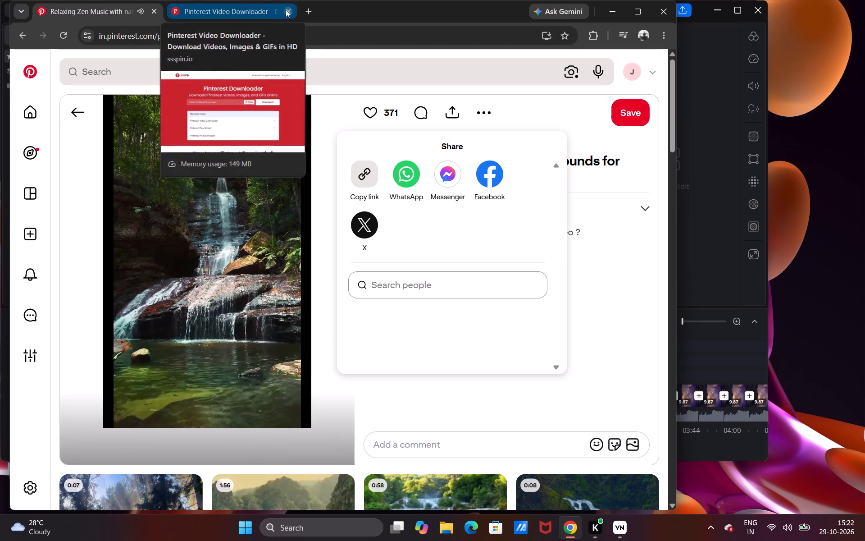
# Search Google for "pinterest video download online" and open the ssspin.io Pinterest downloader from the results.
pyautogui.click(111, 7)
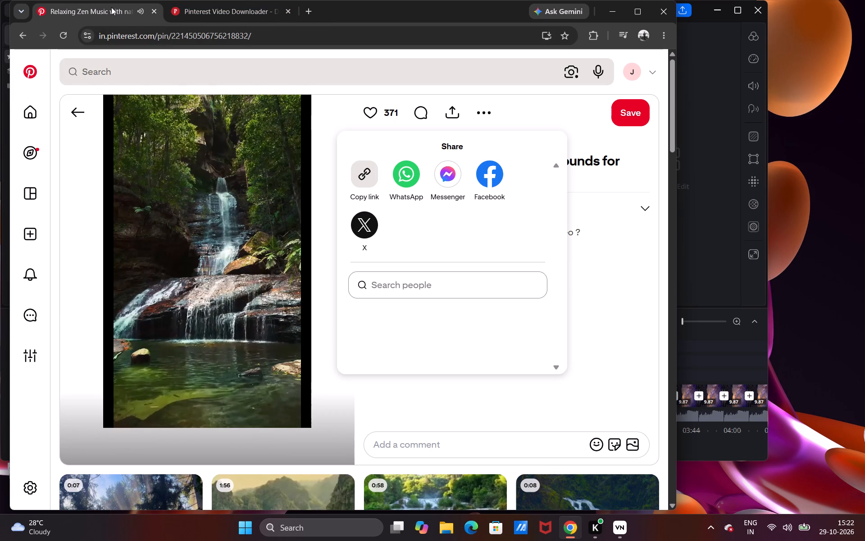
pyautogui.click(287, 40)
pyautogui.press('BackSpace')
pyautogui.press('BackSpace')
pyautogui.press('BackSpace')
pyautogui.press('BackSpace')
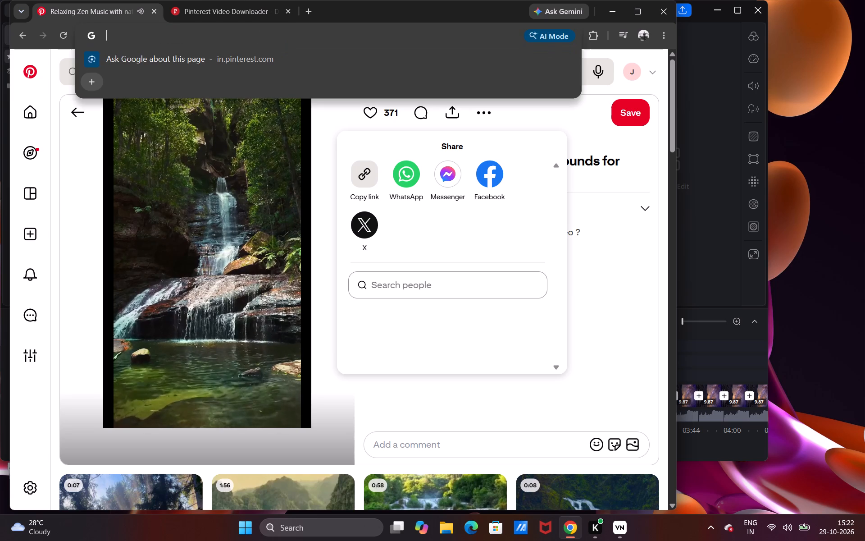
pyautogui.write('pin')
pyautogui.click(205, 125)
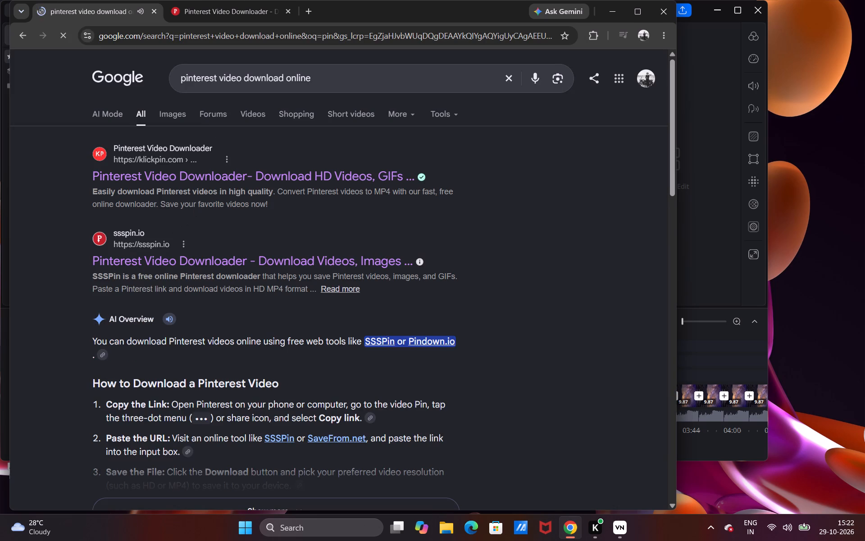
pyautogui.click(199, 251)
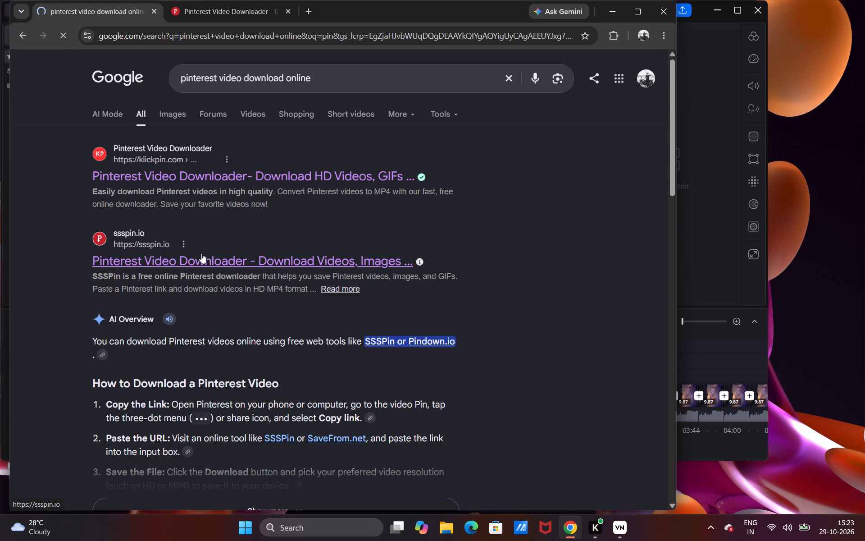
pyautogui.doubleClick(201, 253)
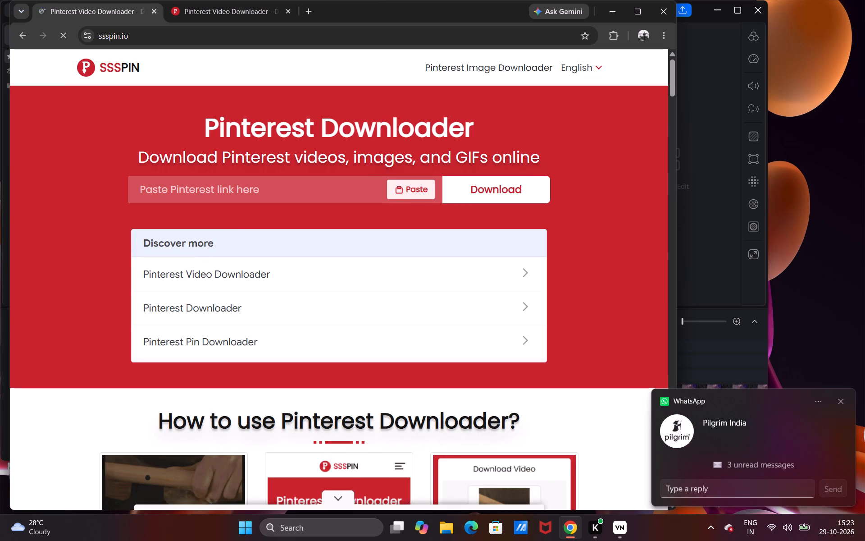
# Paste the copied pin link into the downloader and download the video in HD, closing the advertisement.
pyautogui.click(402, 190)
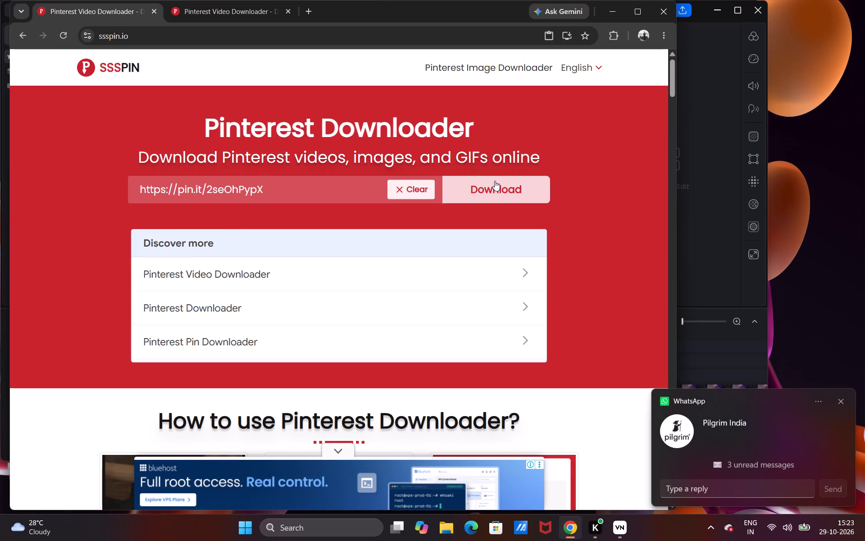
pyautogui.click(495, 181)
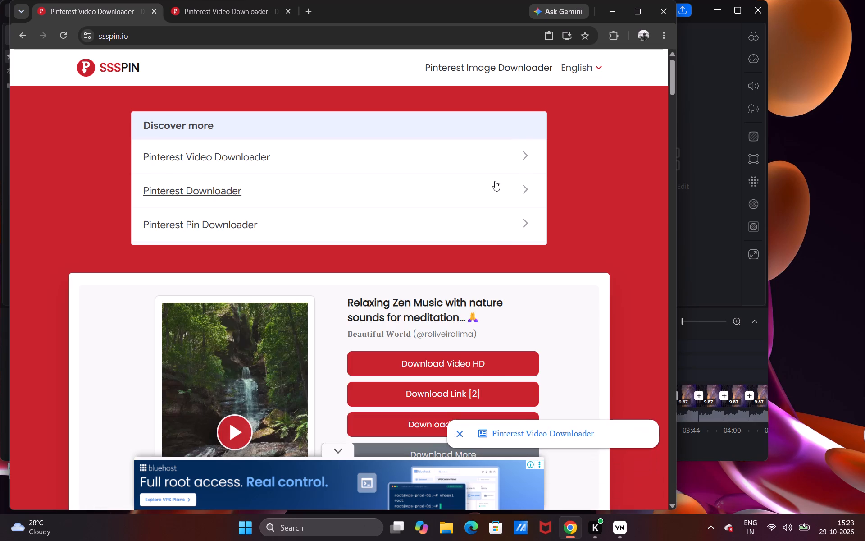
pyautogui.click(461, 368)
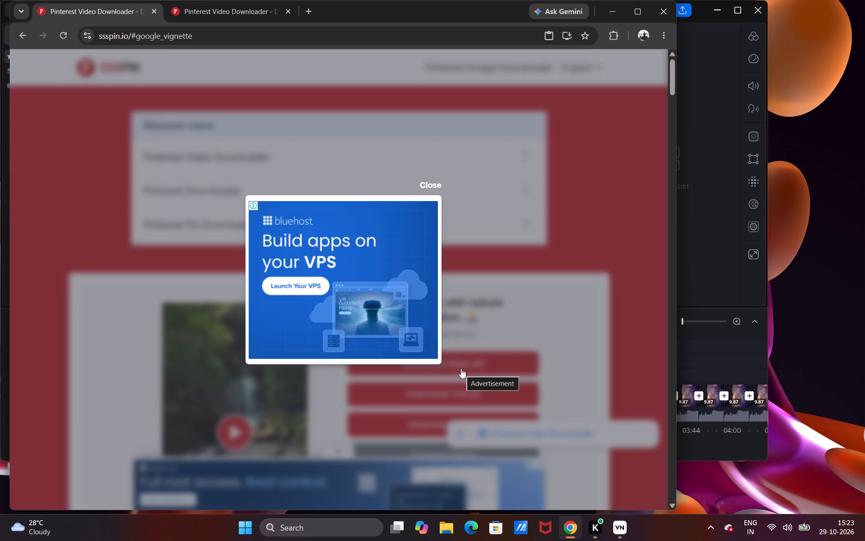
pyautogui.click(430, 184)
pyautogui.click(430, 184)
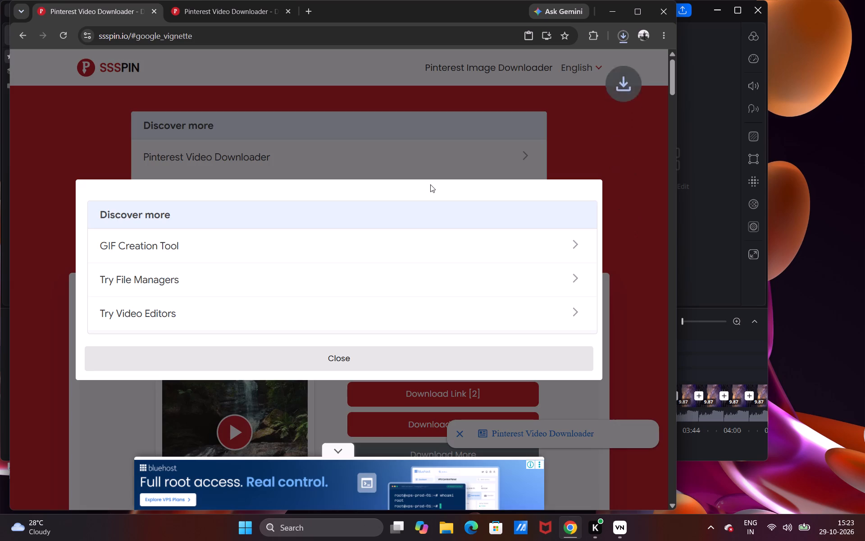
# Show the downloaded waterfall video in its Downloads folder and rename the file as mp3.
pyautogui.click(620, 36)
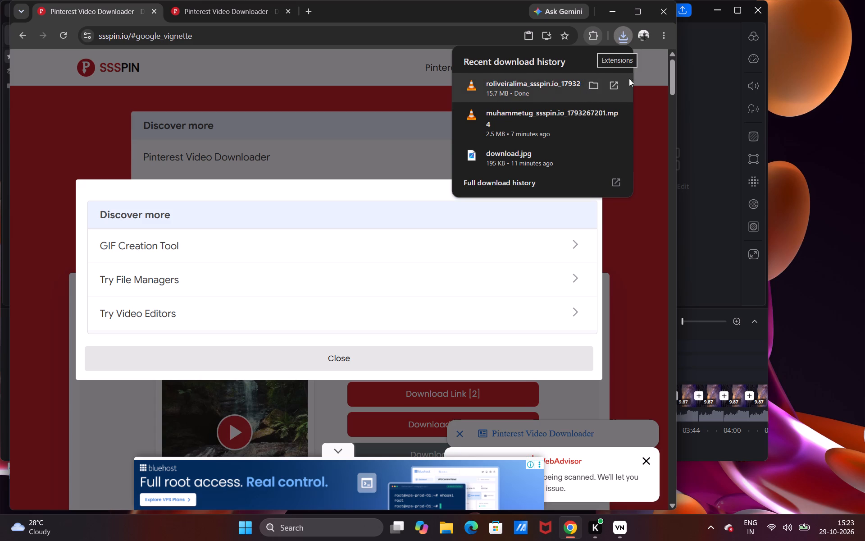
pyautogui.rightClick(570, 87)
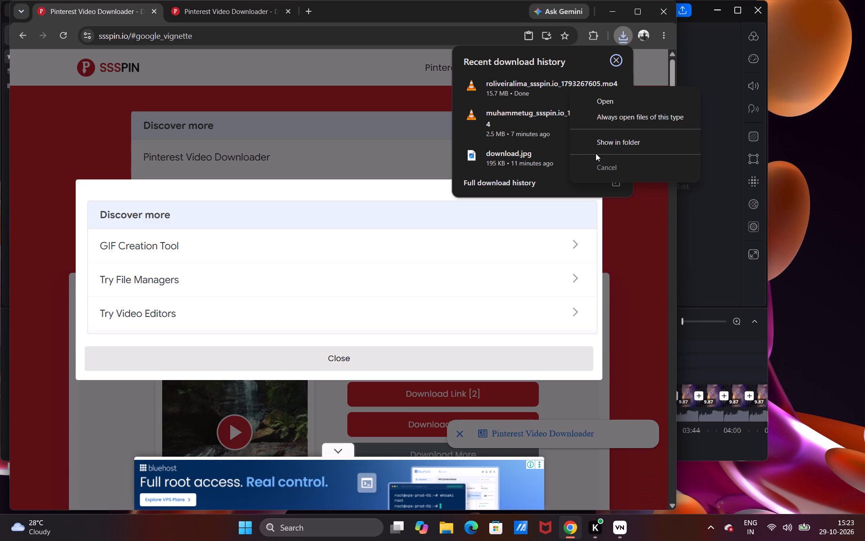
pyautogui.click(604, 144)
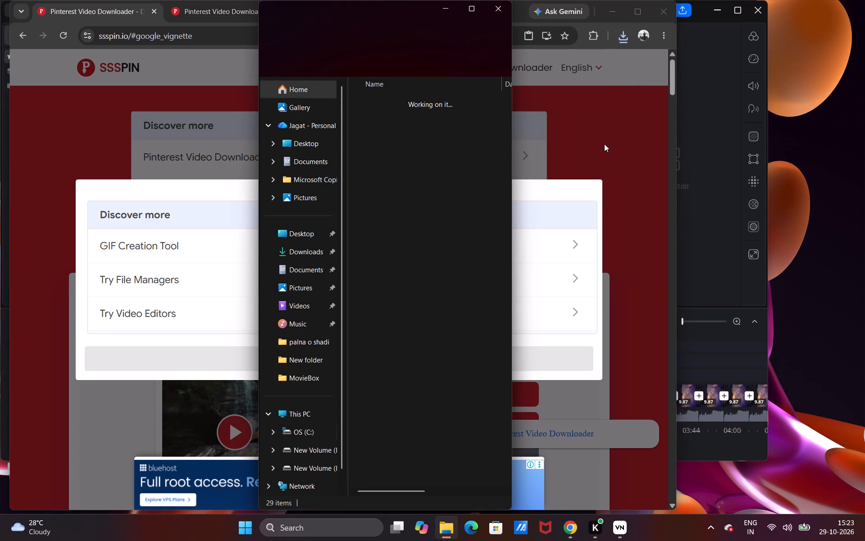
pyautogui.rightClick(450, 117)
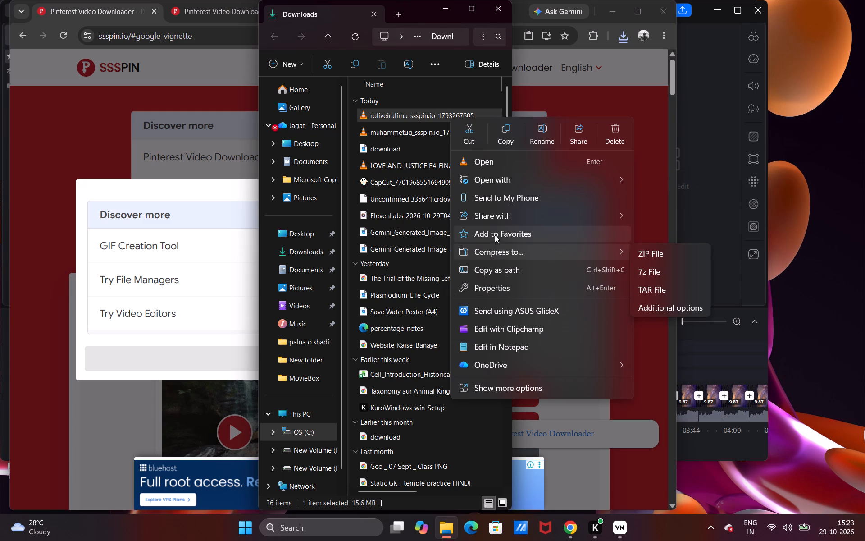
pyautogui.click(539, 139)
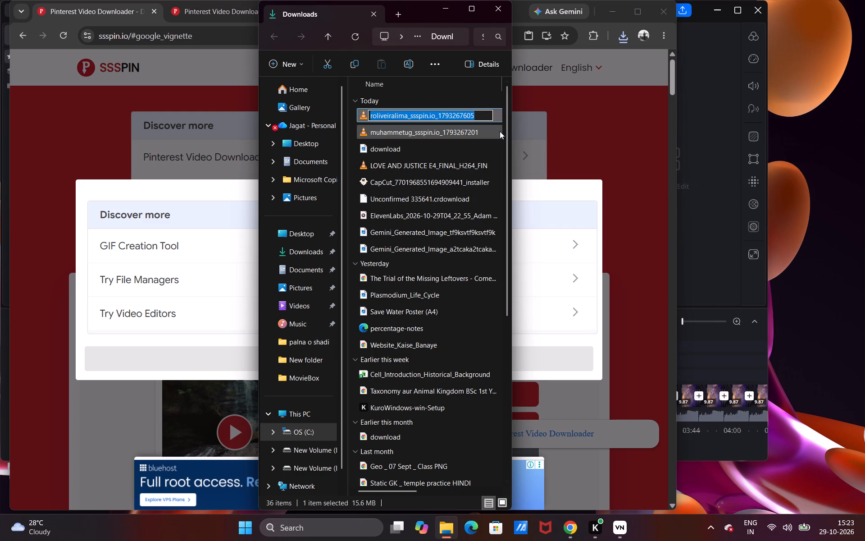
pyautogui.press('BackSpace')
pyautogui.write('mp')
pyautogui.press('3')
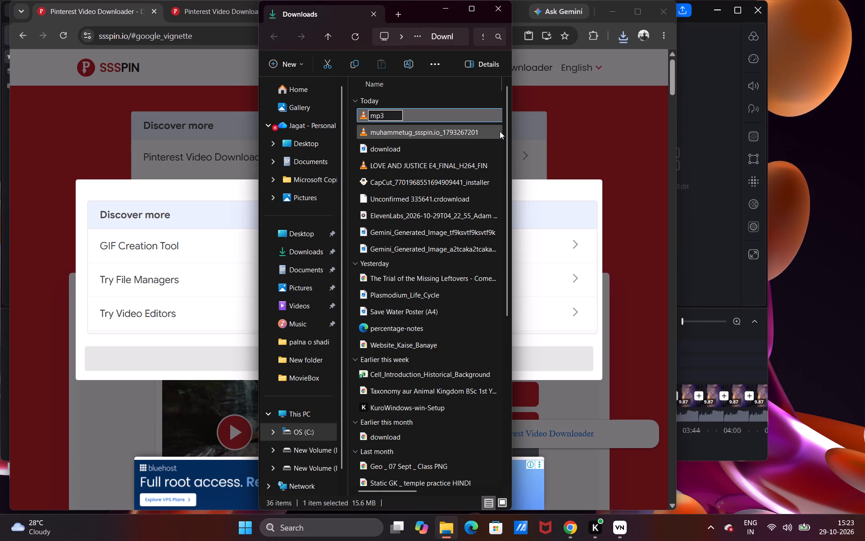
# Open the renamed mp3 video file from the Downloads folder to play it.
pyautogui.rightClick(489, 108)
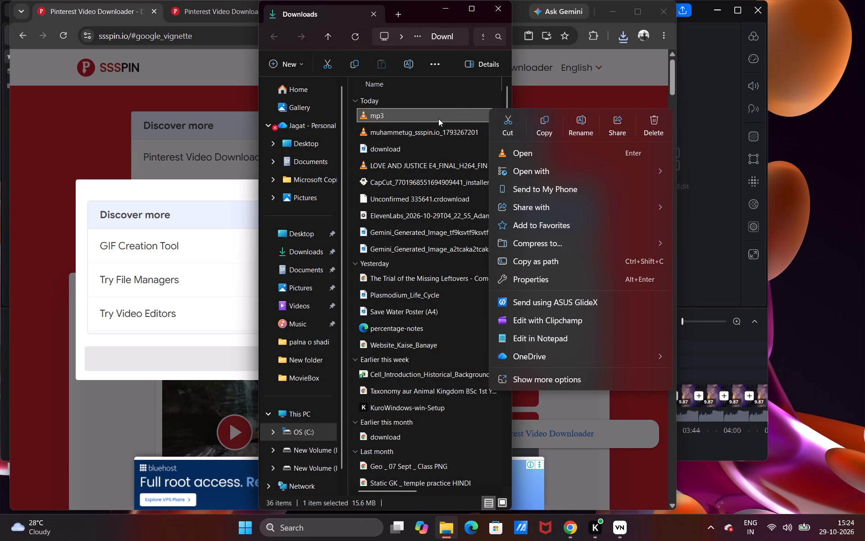
pyautogui.press('Return')
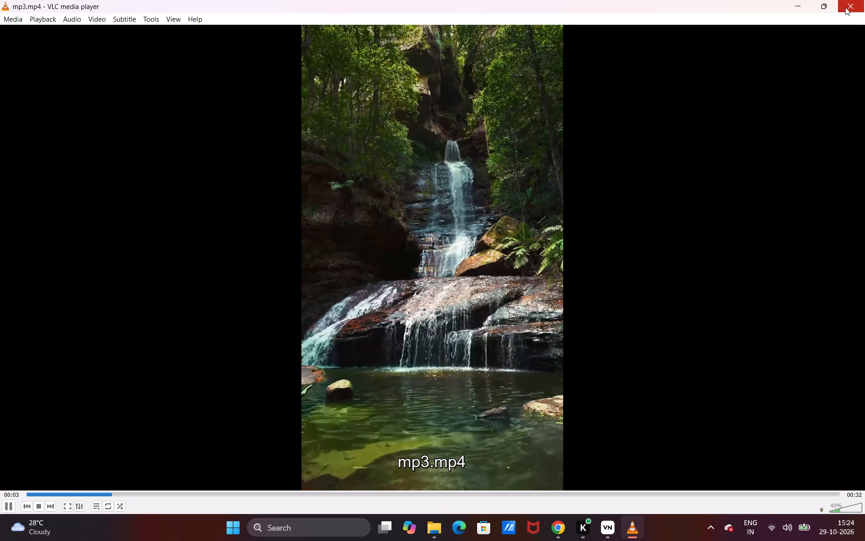
# Close the media player, the Downloads folder and the browser to return to the VN project.
pyautogui.click(845, 7)
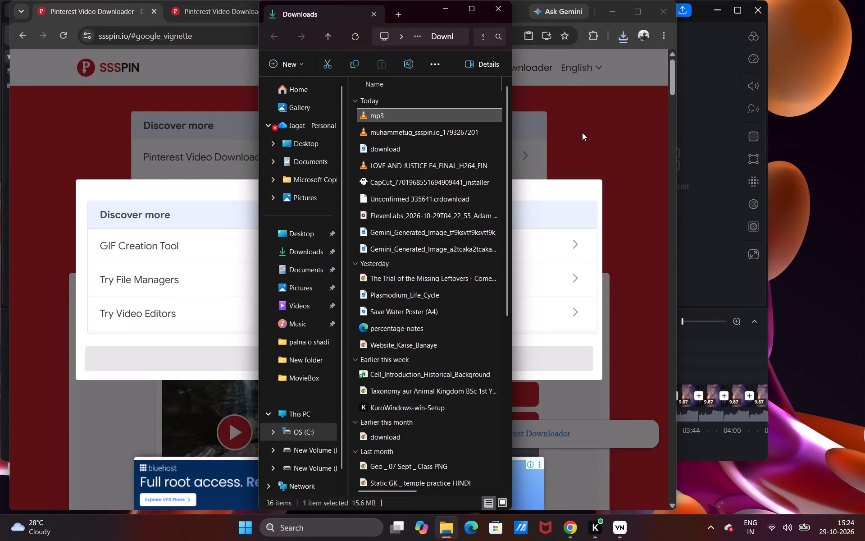
pyautogui.scroll(1, 559, 100)
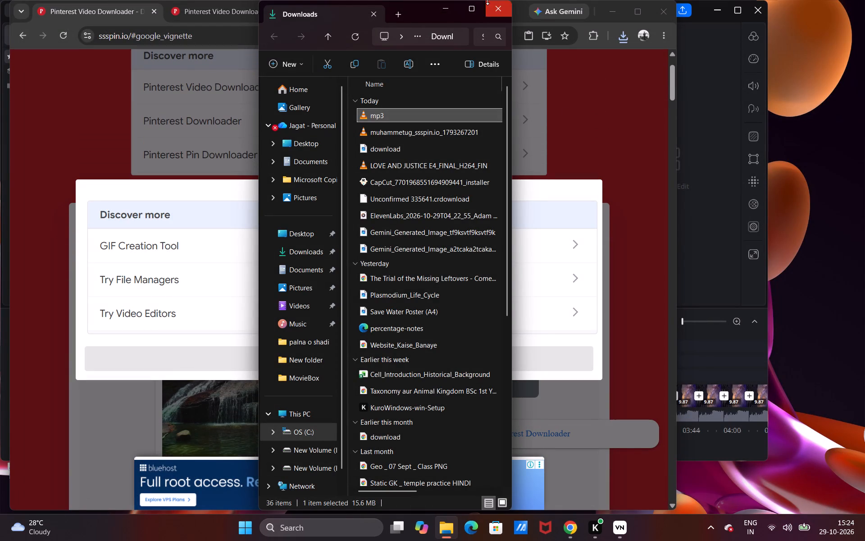
pyautogui.click(496, 6)
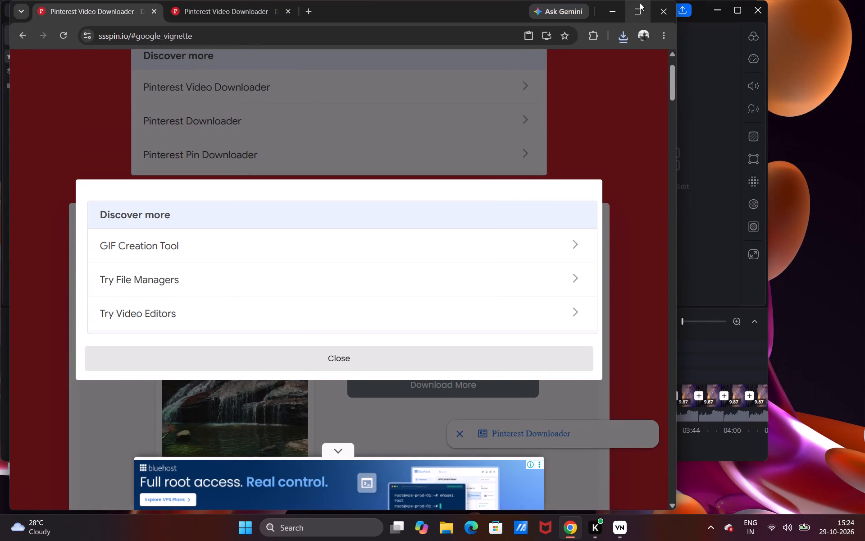
pyautogui.click(668, 9)
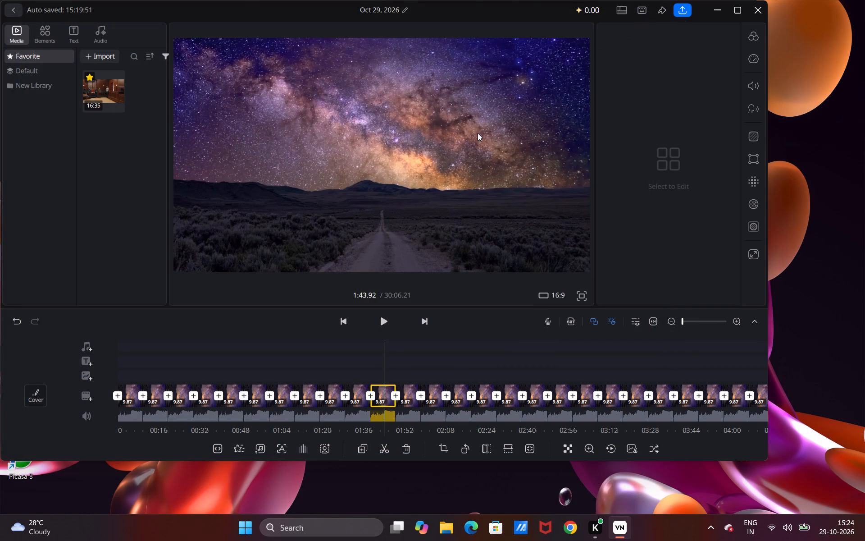
# Silence the original footage by extracting and deleting the selected starry-sky clip's audio and muting the main video track.
pyautogui.click(257, 444)
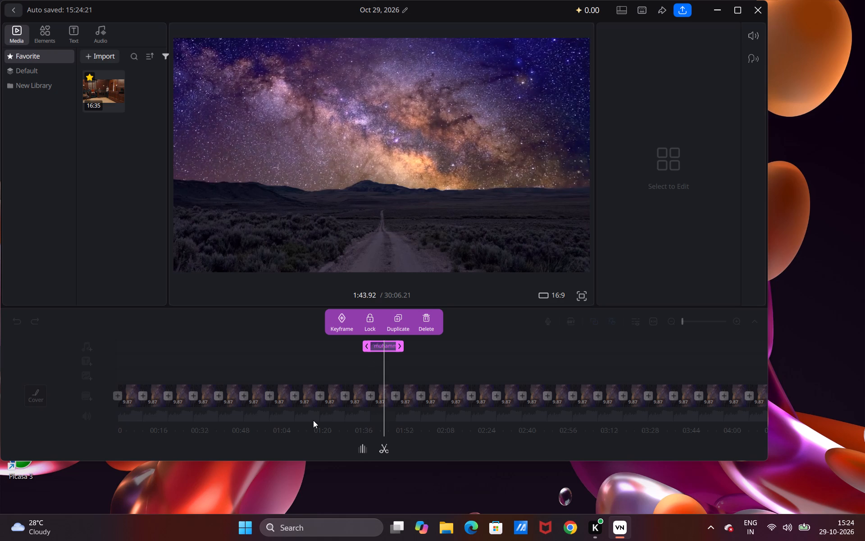
pyautogui.click(424, 319)
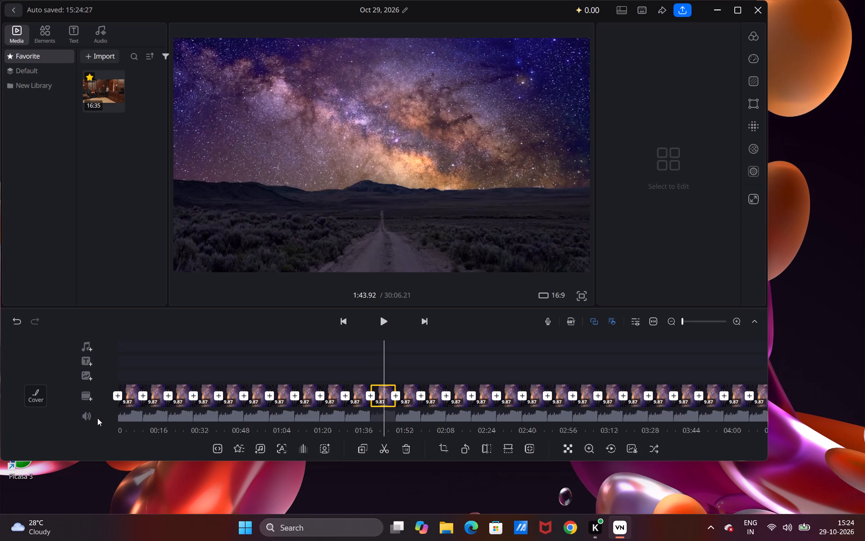
pyautogui.click(86, 412)
# Add the mp3 file from Downloads as an audio clip and move it to the very start of the timeline.
pyautogui.click(81, 343)
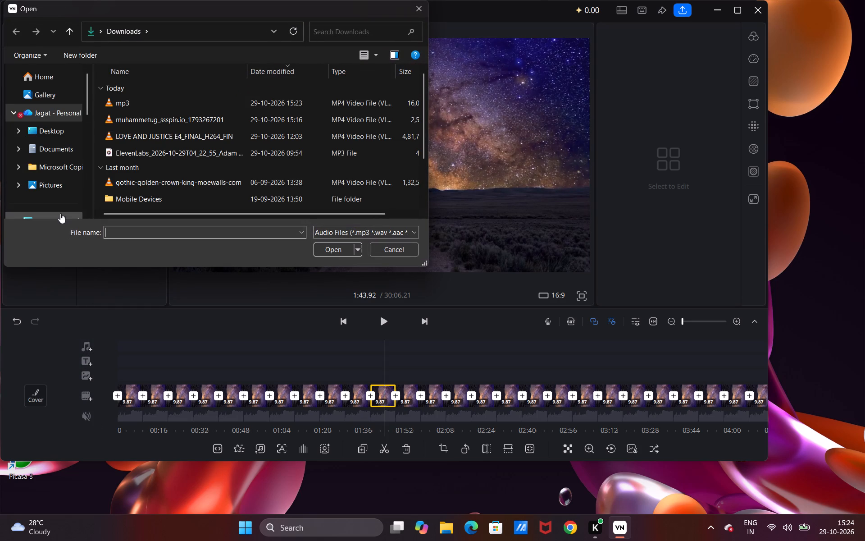
pyautogui.click(132, 106)
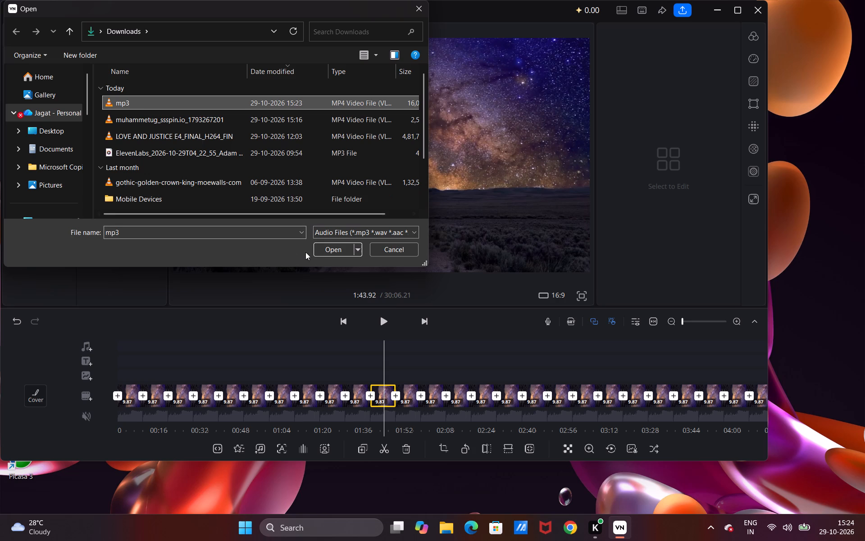
pyautogui.click(205, 102)
pyautogui.click(323, 246)
pyautogui.click(335, 246)
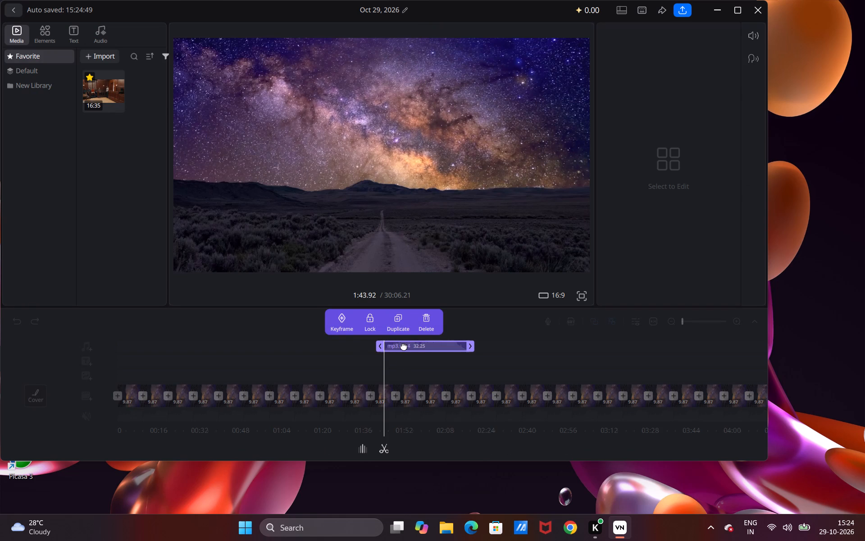
pyautogui.moveTo(404, 346); pyautogui.dragTo(234, 351)
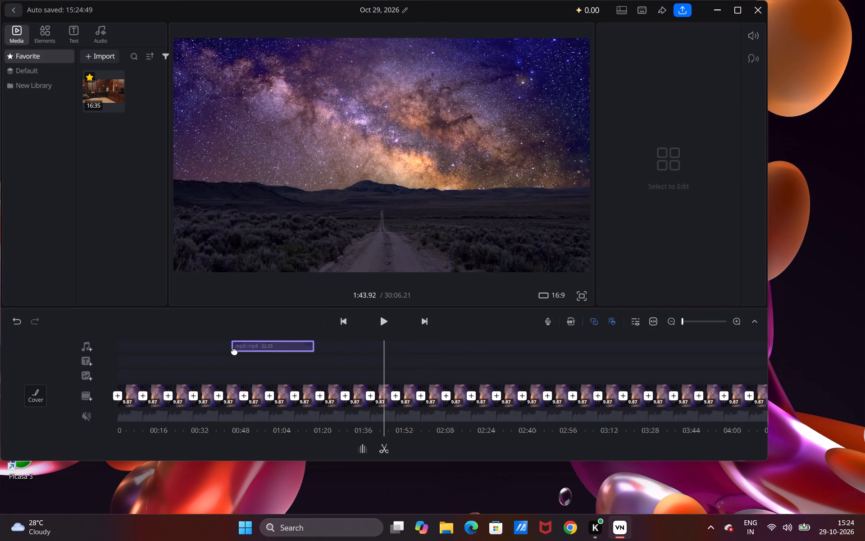
pyautogui.moveTo(234, 351); pyautogui.dragTo(78, 366)
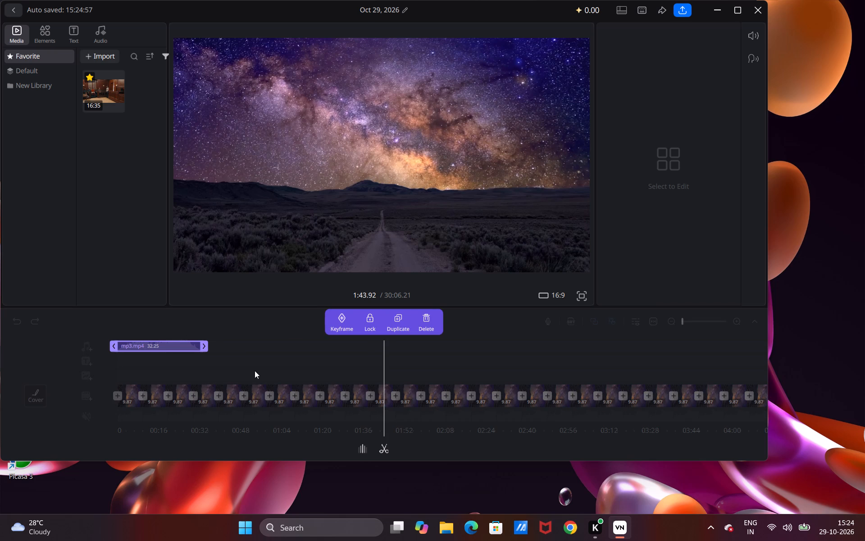
# Duplicate the mp3 audio clip and place the copy directly after the first one on the same audio track.
pyautogui.click(396, 319)
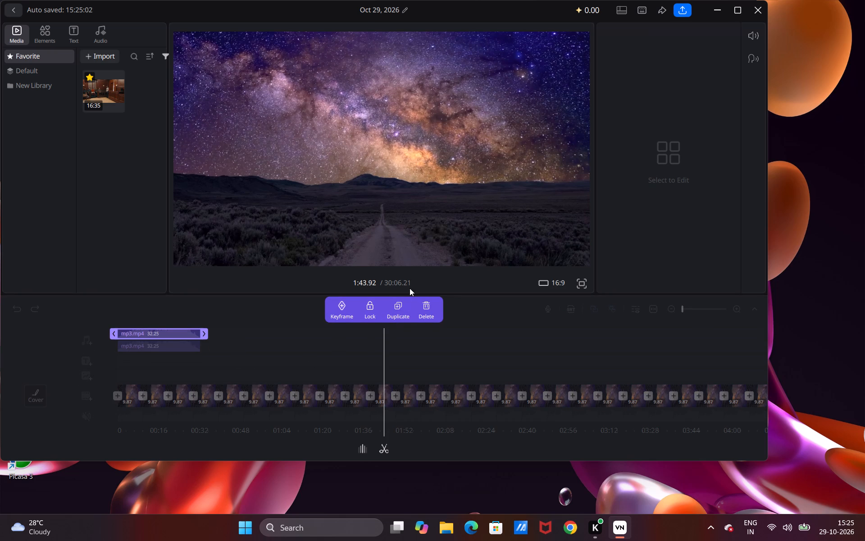
pyautogui.click(177, 335)
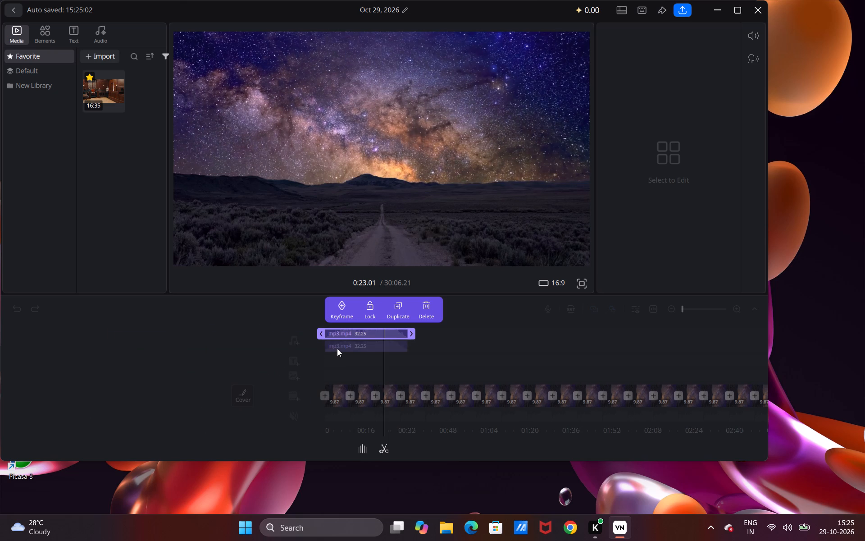
pyautogui.click(337, 348)
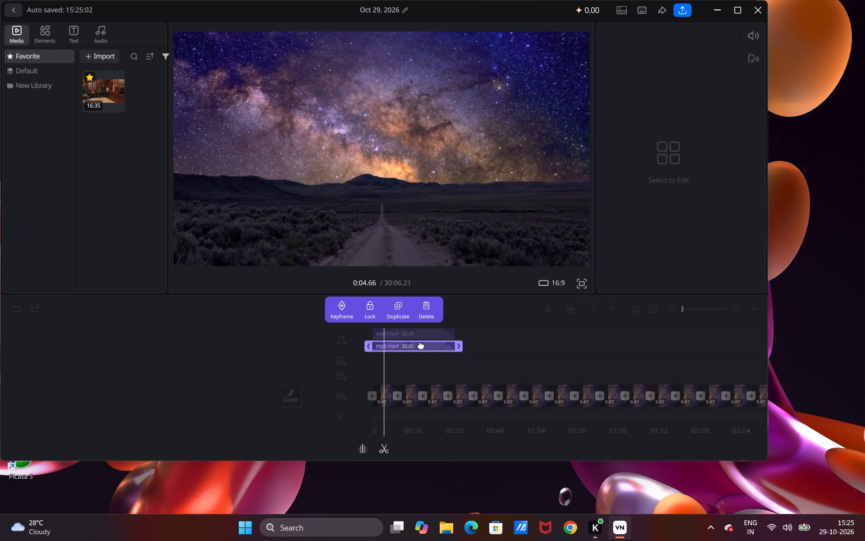
pyautogui.moveTo(421, 345); pyautogui.dragTo(471, 327)
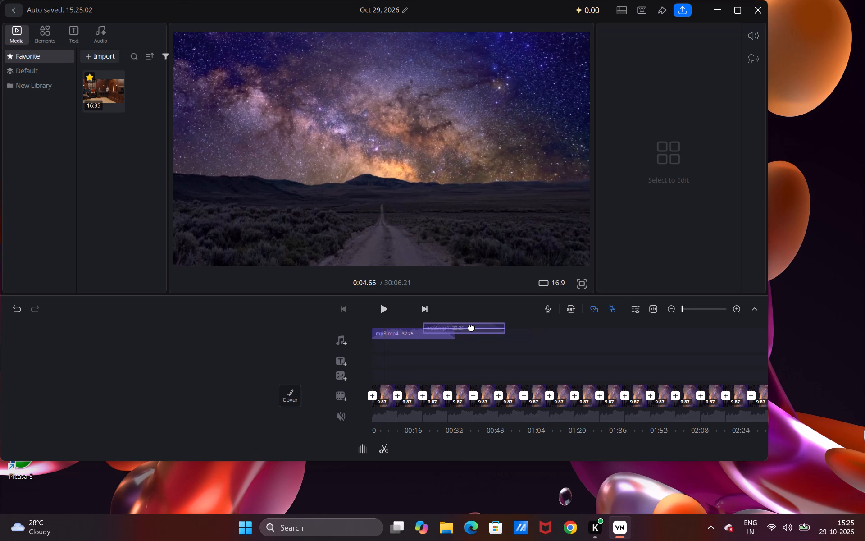
pyautogui.moveTo(471, 327); pyautogui.dragTo(501, 336)
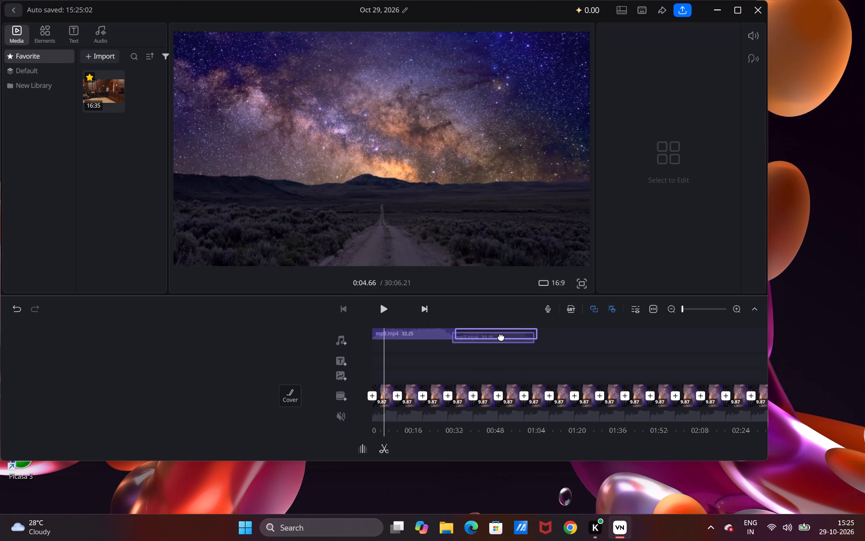
pyautogui.moveTo(501, 336); pyautogui.dragTo(503, 336)
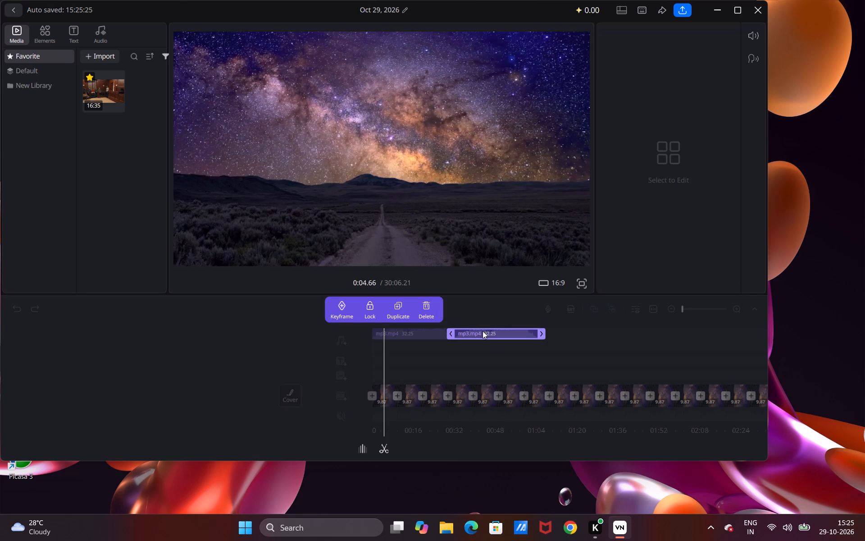
# Duplicate the second mp3 audio clip and place the copy directly after it as the third clip on the track.
pyautogui.moveTo(551, 335); pyautogui.dragTo(431, 337)
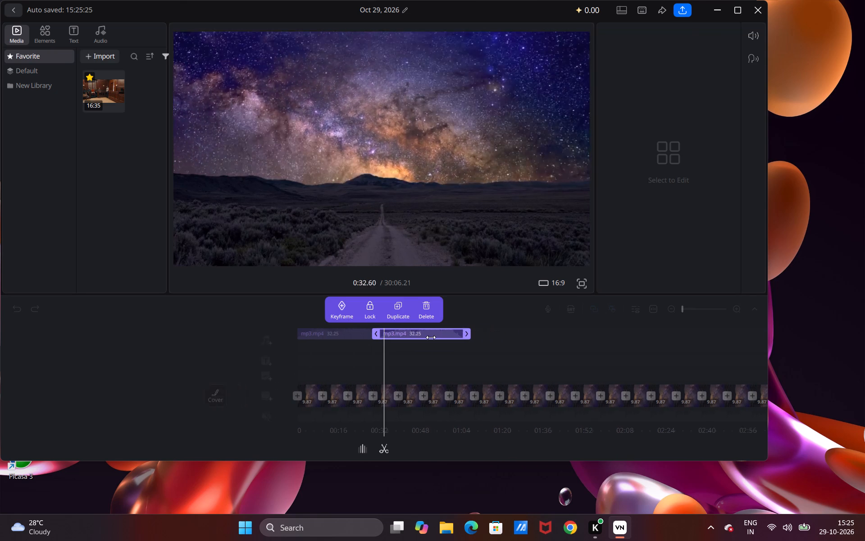
pyautogui.moveTo(431, 337); pyautogui.dragTo(377, 337)
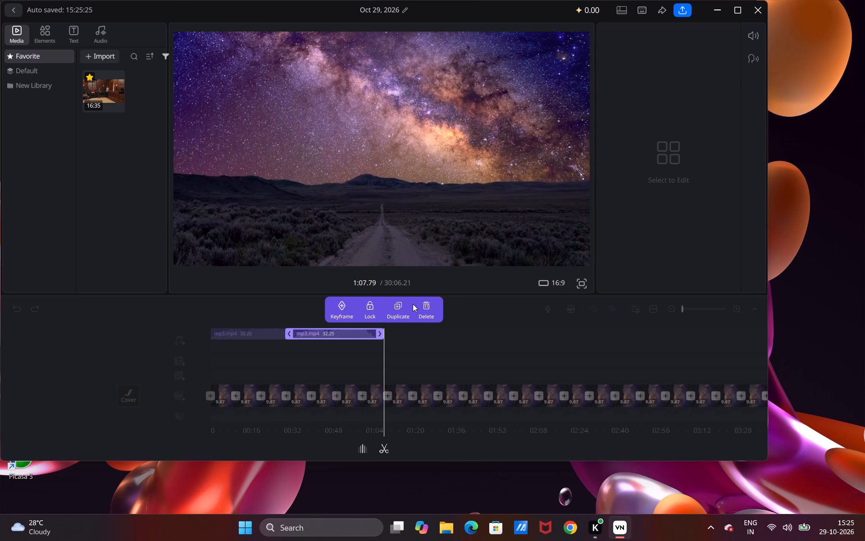
pyautogui.click(399, 305)
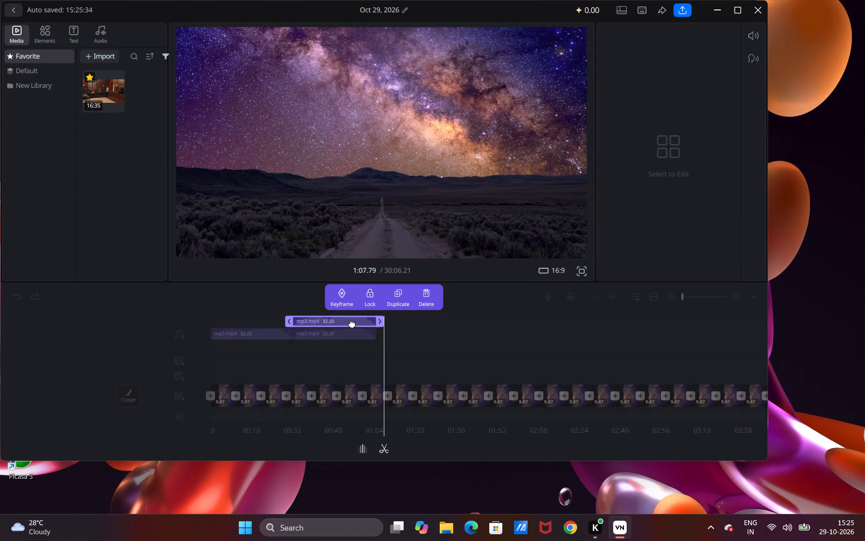
pyautogui.moveTo(352, 322); pyautogui.dragTo(443, 351)
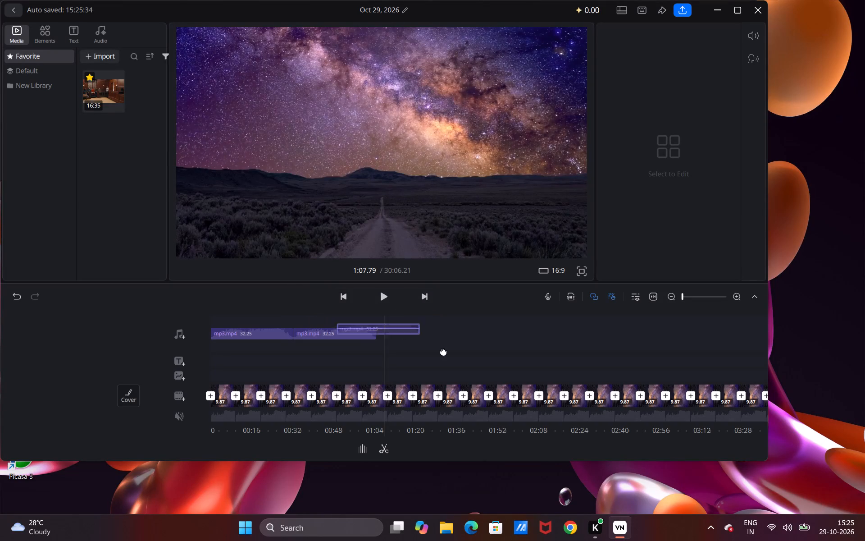
pyautogui.moveTo(443, 351); pyautogui.dragTo(446, 343)
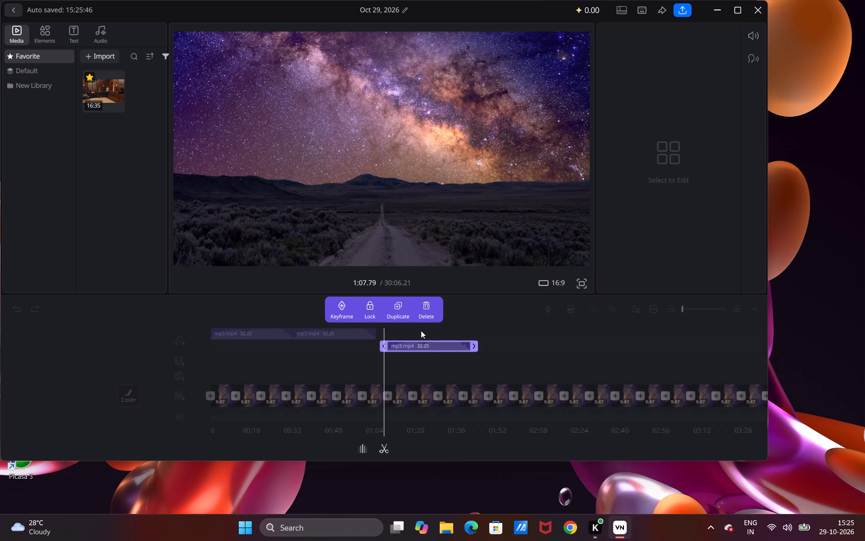
pyautogui.moveTo(399, 351); pyautogui.dragTo(386, 335)
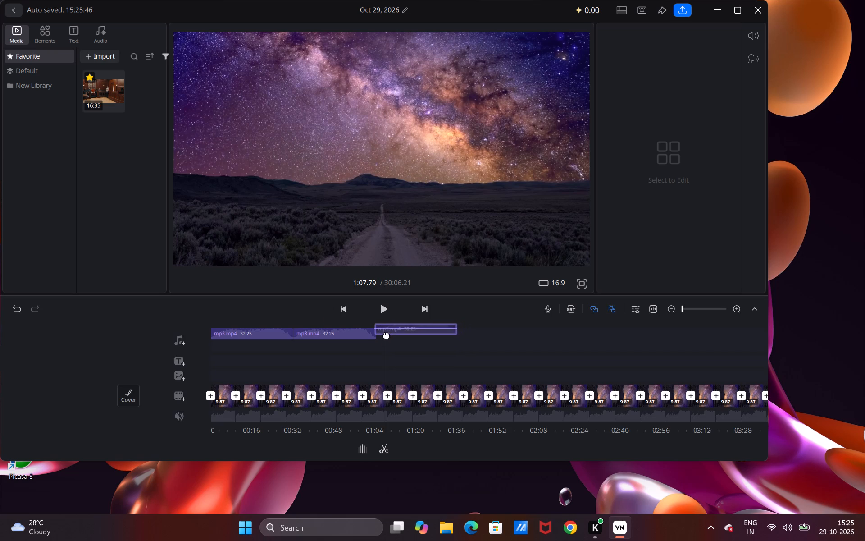
pyautogui.moveTo(386, 335); pyautogui.dragTo(386, 336)
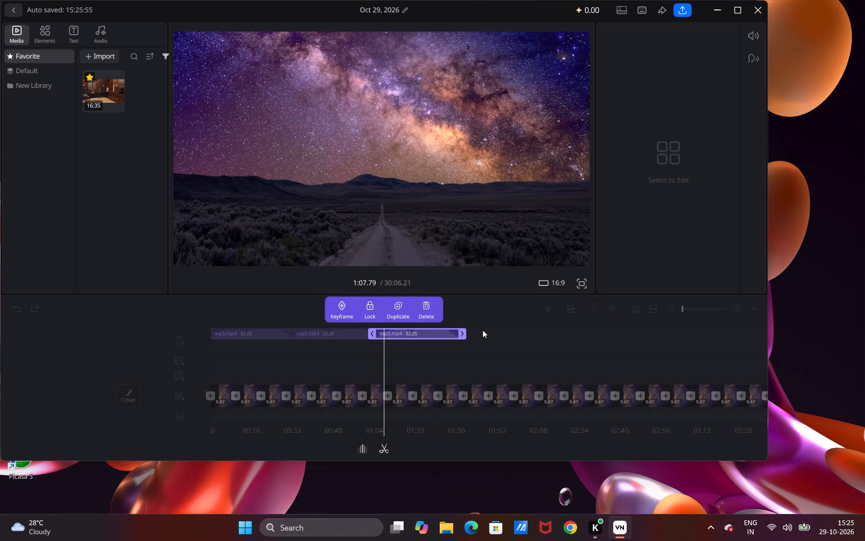
# Duplicate the third mp3 audio clip and place the copy directly after it as the fourth clip on the track.
pyautogui.moveTo(505, 330); pyautogui.dragTo(395, 339)
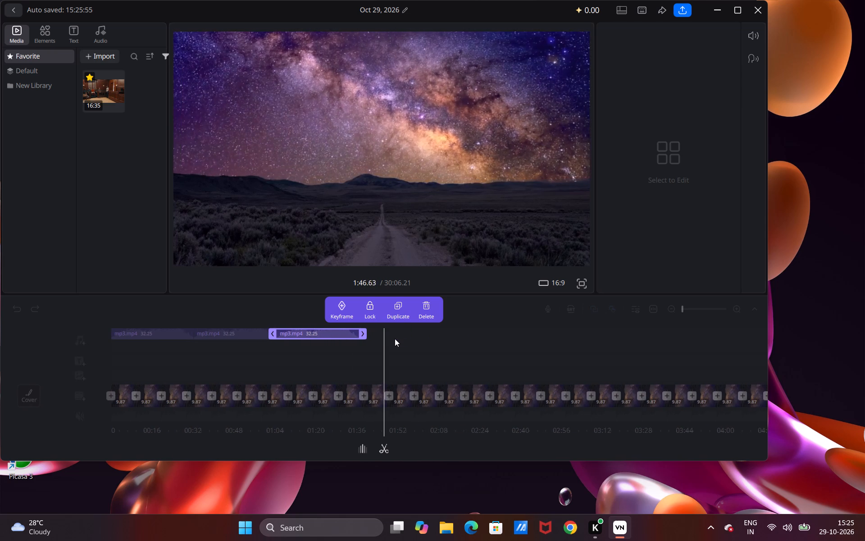
pyautogui.click(393, 310)
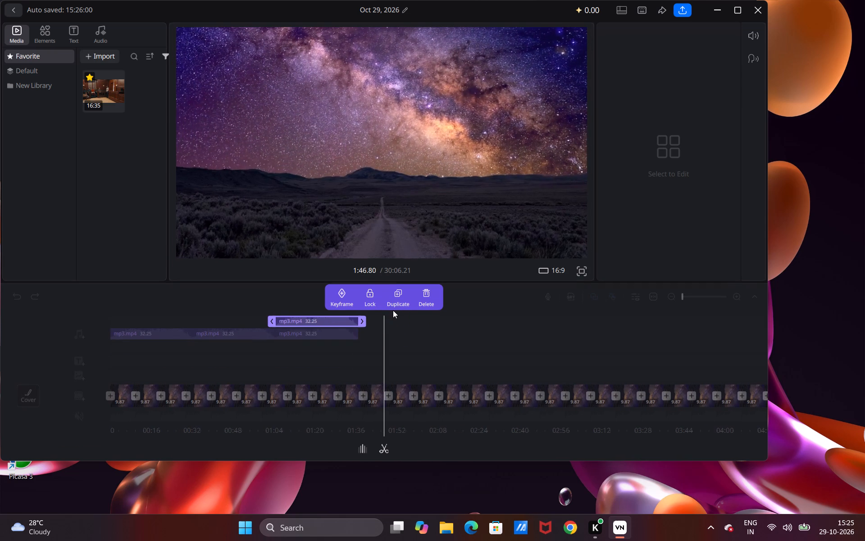
pyautogui.moveTo(337, 318); pyautogui.dragTo(383, 329)
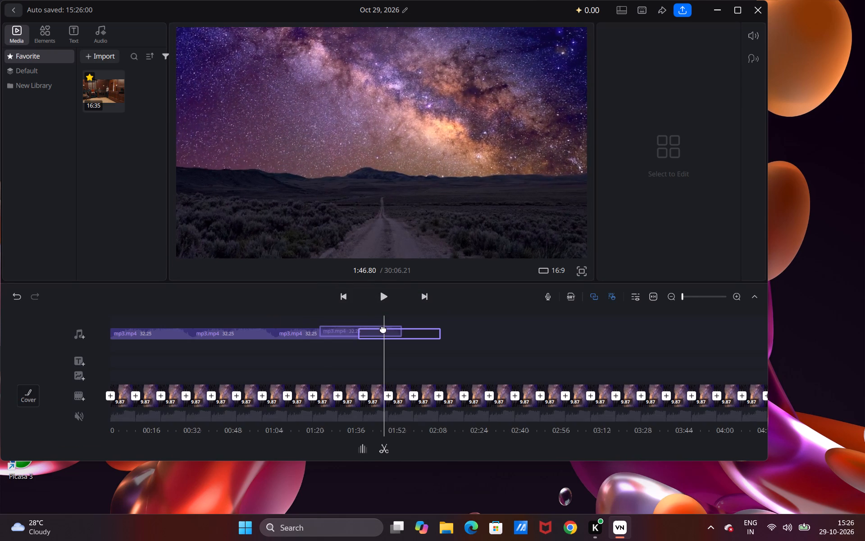
pyautogui.moveTo(383, 329); pyautogui.dragTo(418, 331)
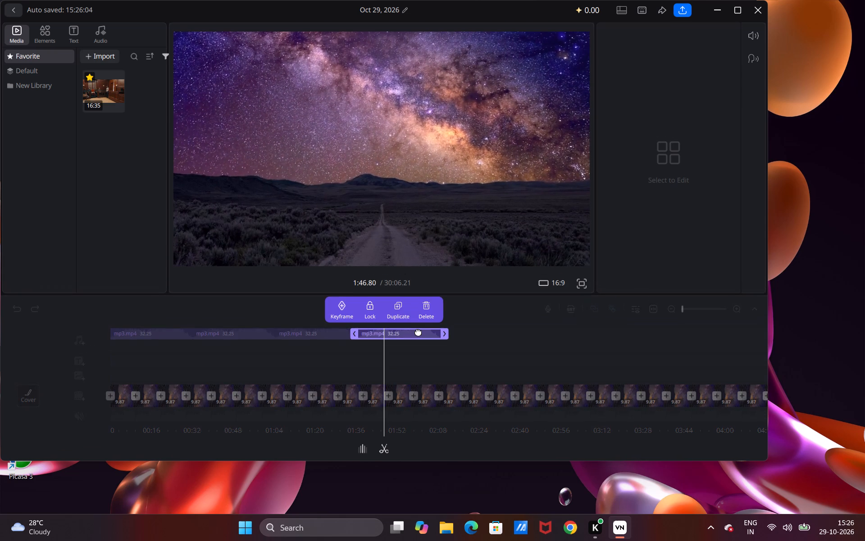
# Play the project from the beginning of the timeline to check the starry-sky video with the water sound.
pyautogui.click(373, 238)
pyautogui.moveTo(256, 346); pyautogui.dragTo(392, 349)
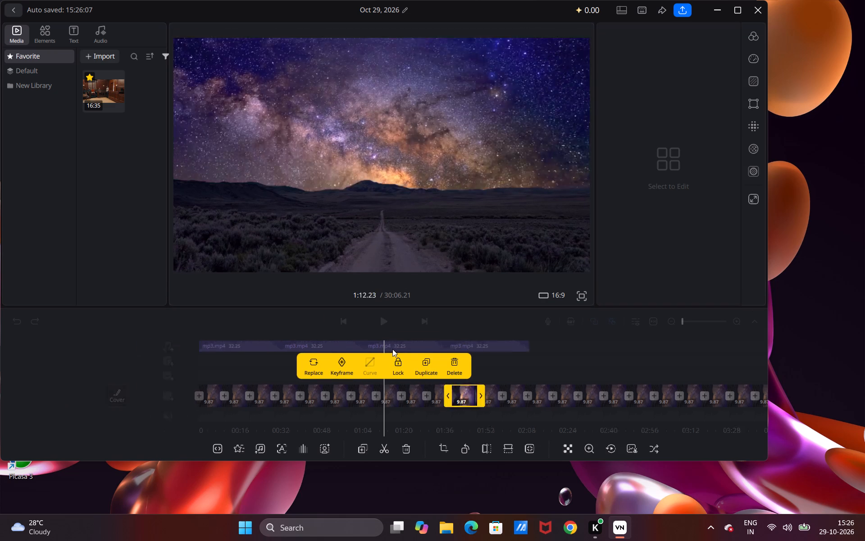
pyautogui.moveTo(392, 349); pyautogui.dragTo(816, 357)
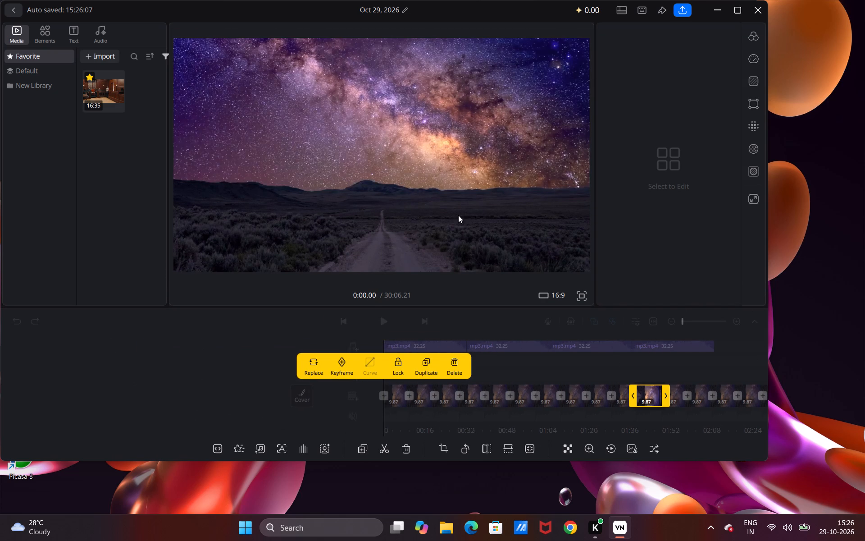
pyautogui.click(459, 208)
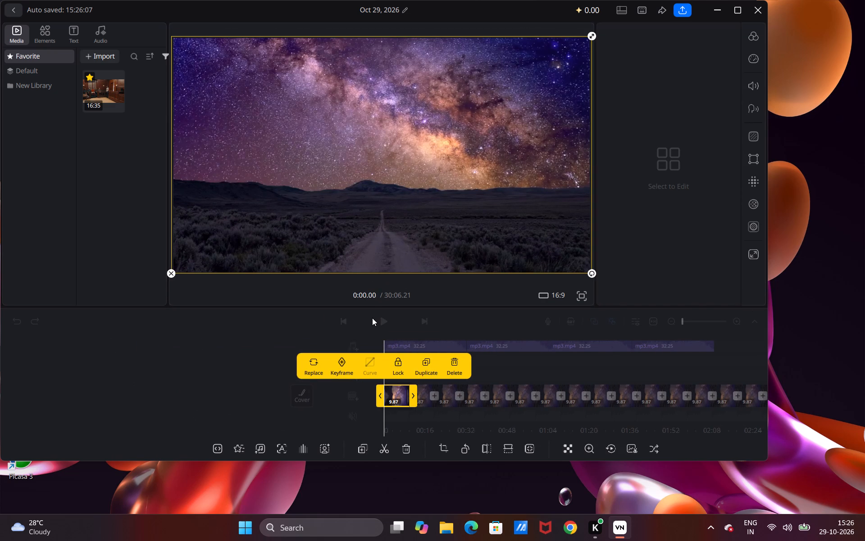
pyautogui.doubleClick(372, 318)
pyautogui.click(381, 318)
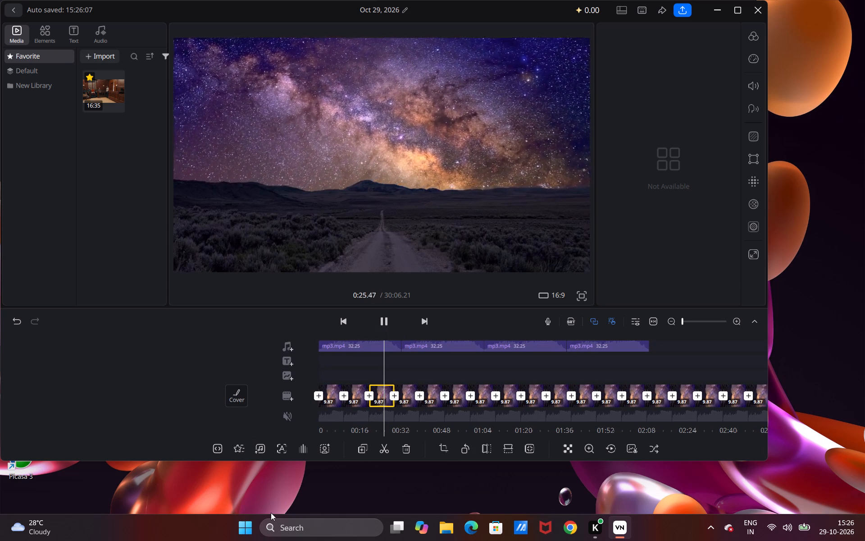
# Generate automatic captions from the audio with language Auto and conversion mode Tiny, and play back the captioned section.
pyautogui.click(281, 449)
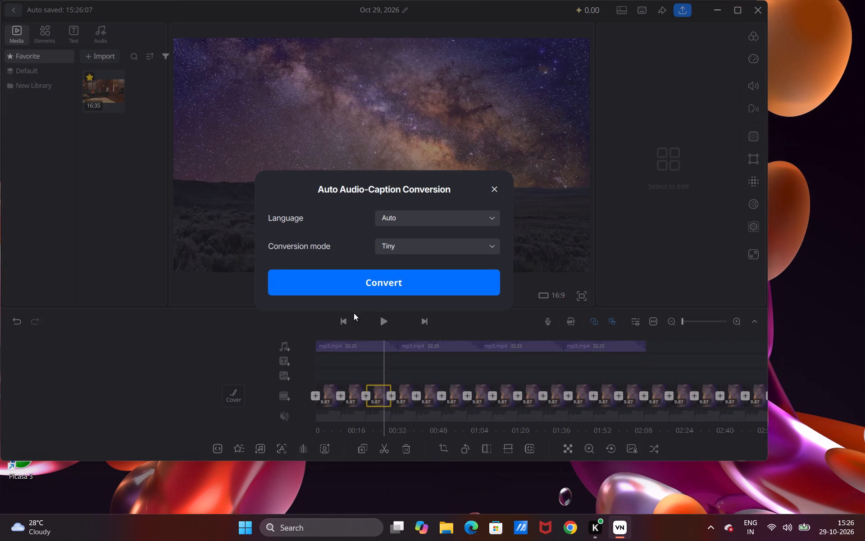
pyautogui.click(391, 282)
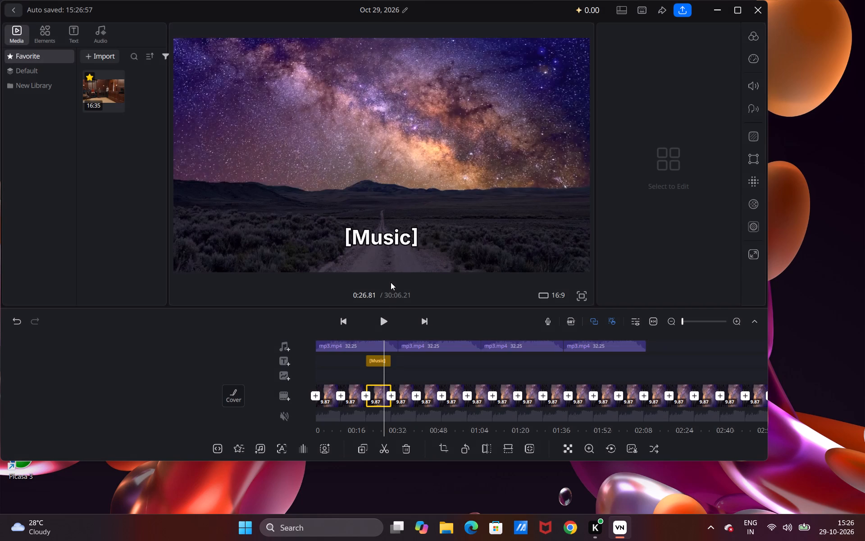
pyautogui.click(386, 318)
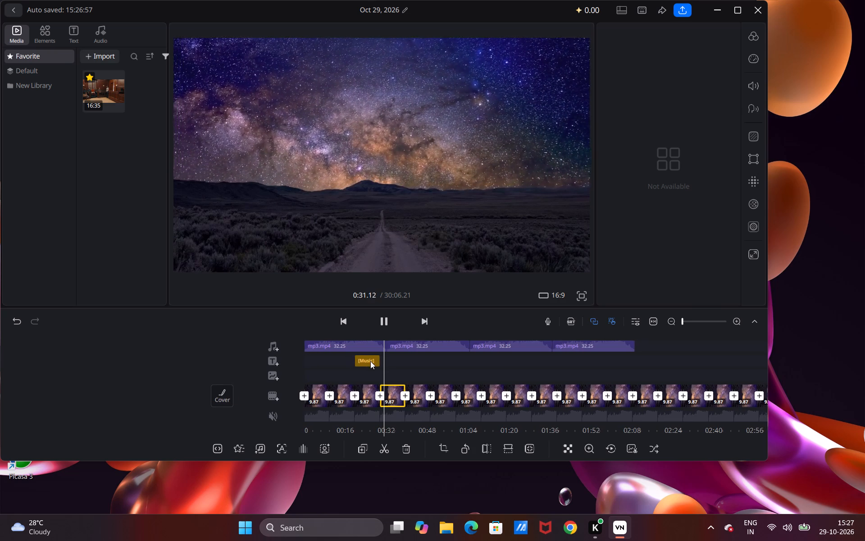
# Stretch the [Music] caption back to the start of the timeline and out to about 3:10, and play it back.
pyautogui.click(370, 361)
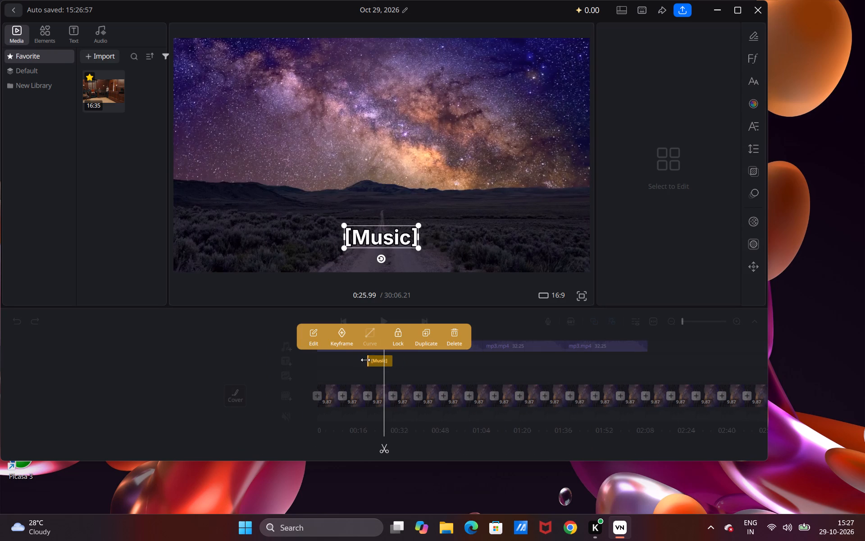
pyautogui.moveTo(365, 360); pyautogui.dragTo(307, 356)
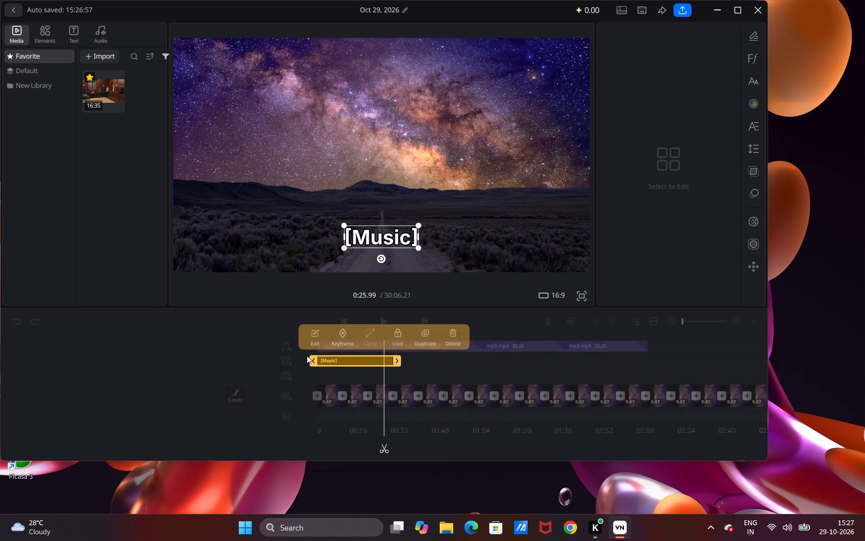
pyautogui.moveTo(392, 356); pyautogui.dragTo(441, 363)
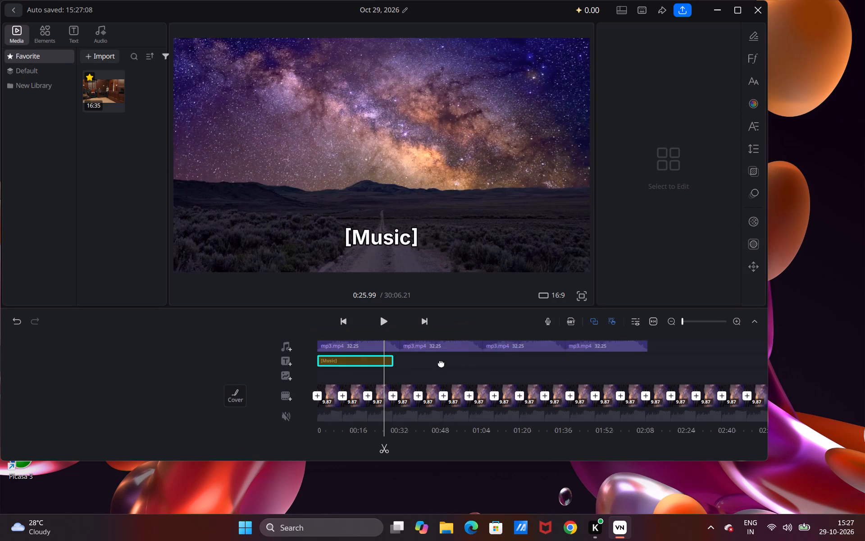
pyautogui.moveTo(441, 363); pyautogui.dragTo(394, 377)
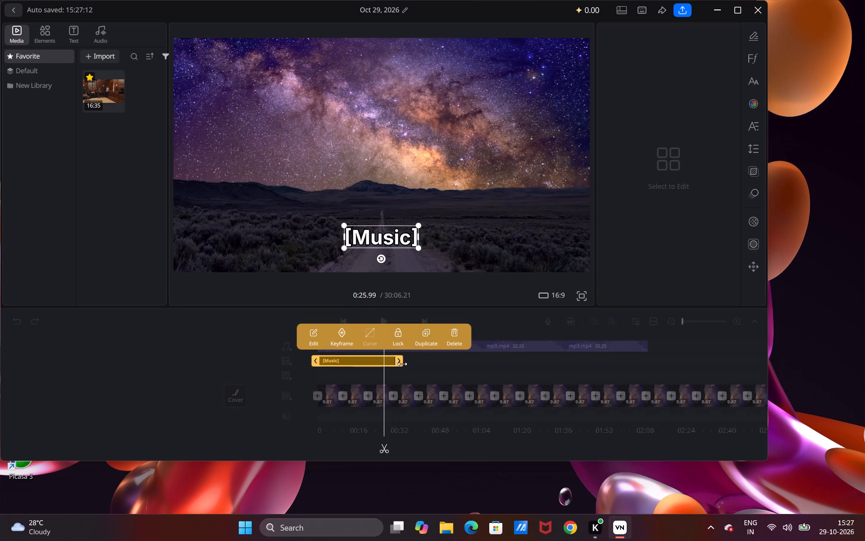
pyautogui.moveTo(400, 362); pyautogui.dragTo(603, 371)
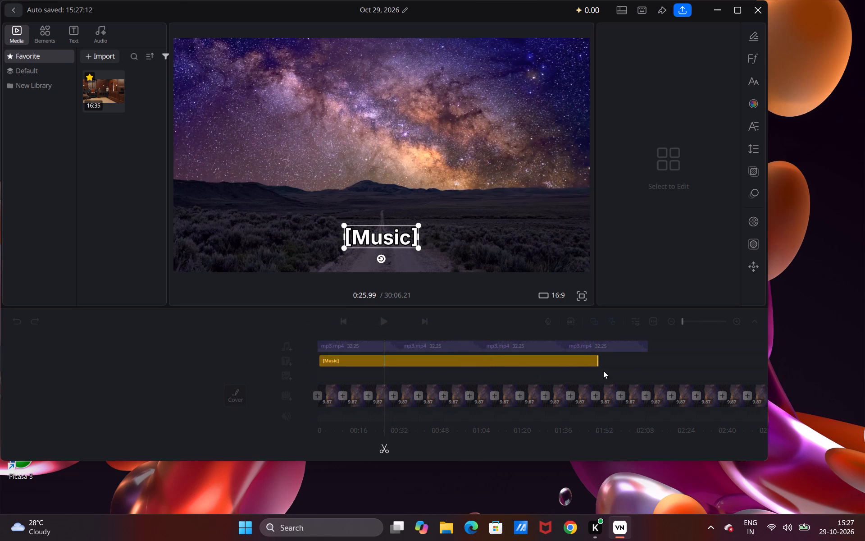
pyautogui.moveTo(603, 371); pyautogui.dragTo(773, 368)
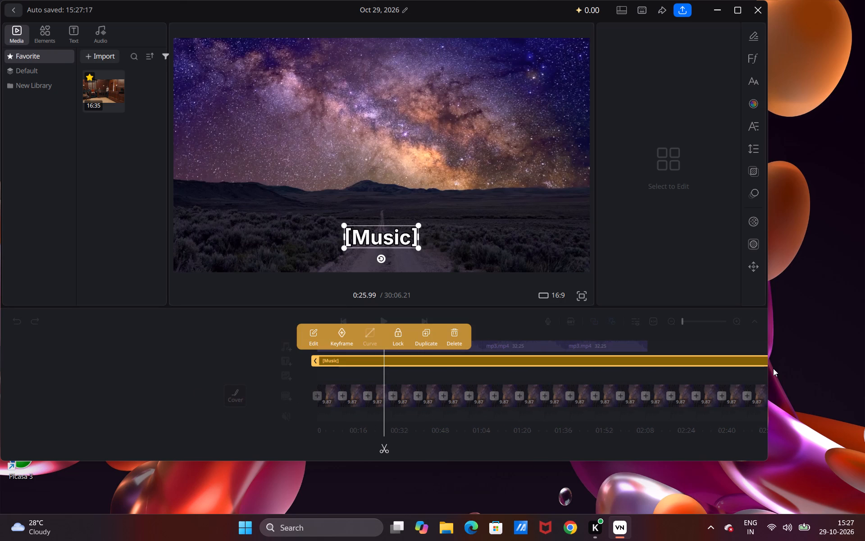
pyautogui.click(206, 214)
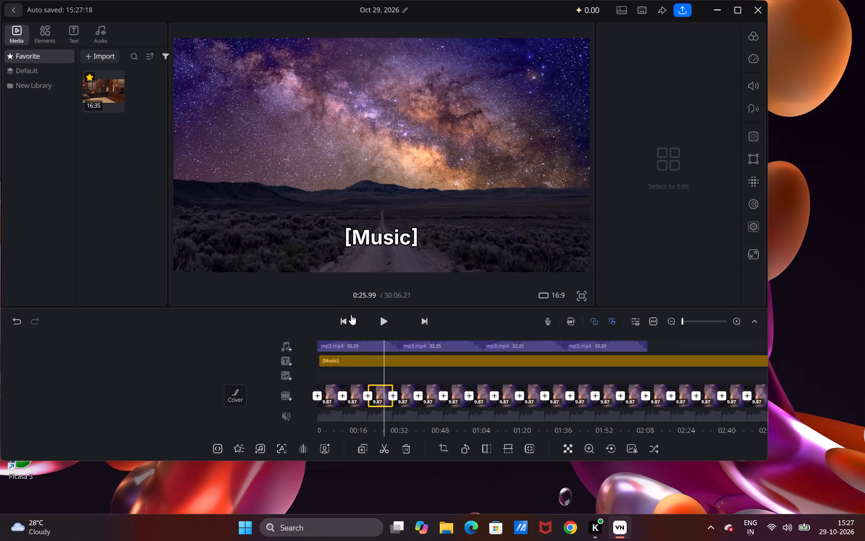
pyautogui.click(389, 321)
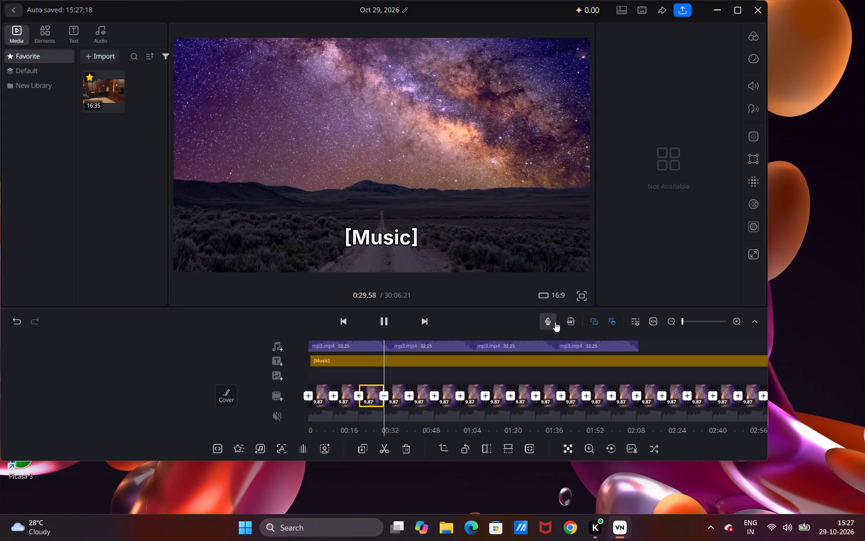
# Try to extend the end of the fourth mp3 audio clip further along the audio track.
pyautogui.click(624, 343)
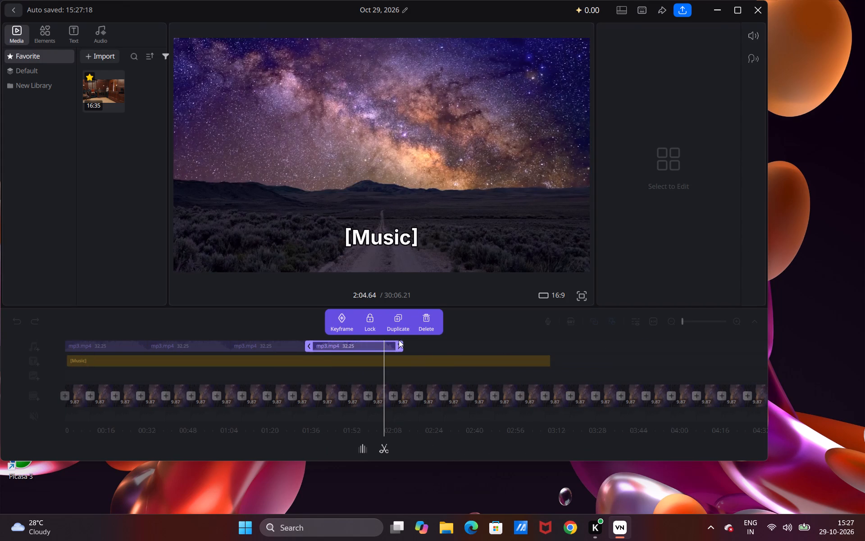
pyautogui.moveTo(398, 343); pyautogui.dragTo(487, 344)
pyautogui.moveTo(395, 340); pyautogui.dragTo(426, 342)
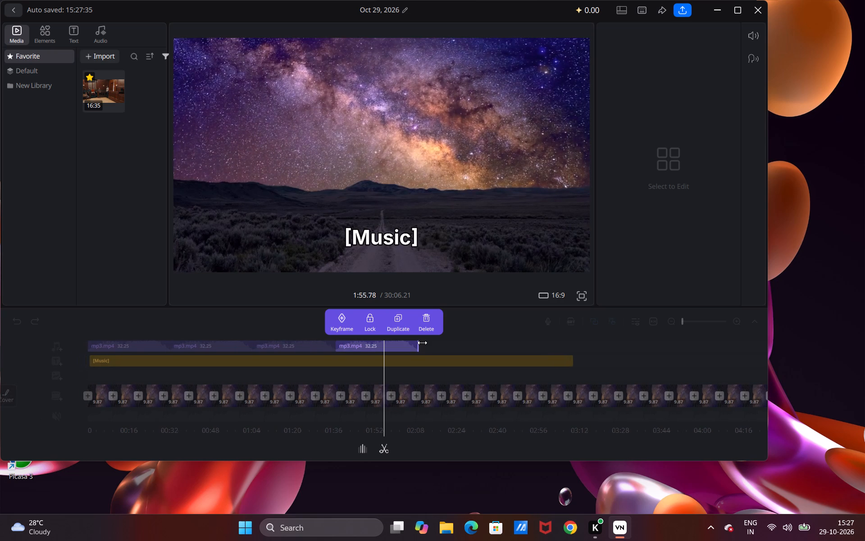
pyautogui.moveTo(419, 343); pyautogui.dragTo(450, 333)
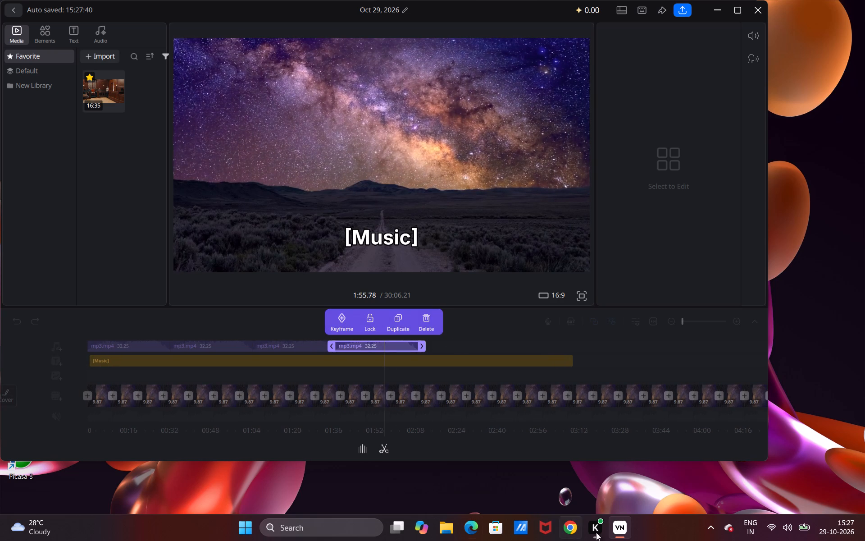
# Switch to Chrome, search Google for "audio looper" and open the Pi7 Audio Looper Online page.
pyautogui.click(572, 523)
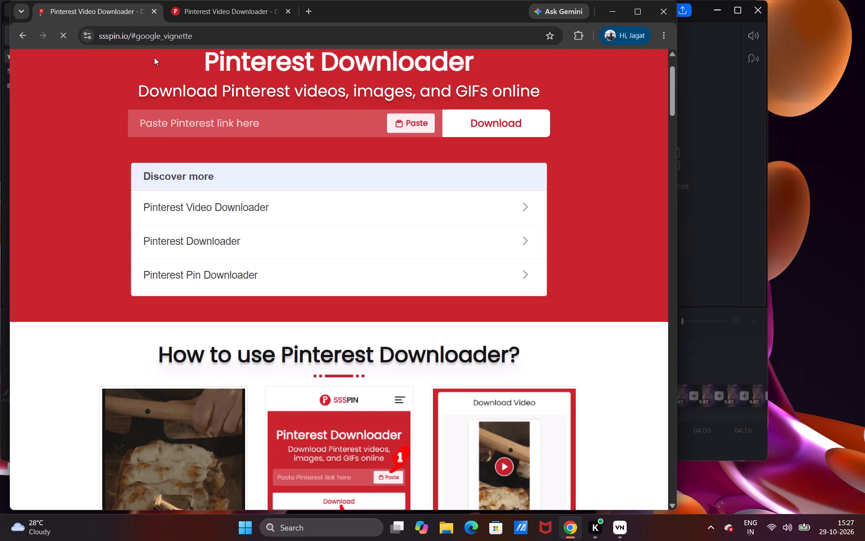
pyautogui.click(165, 38)
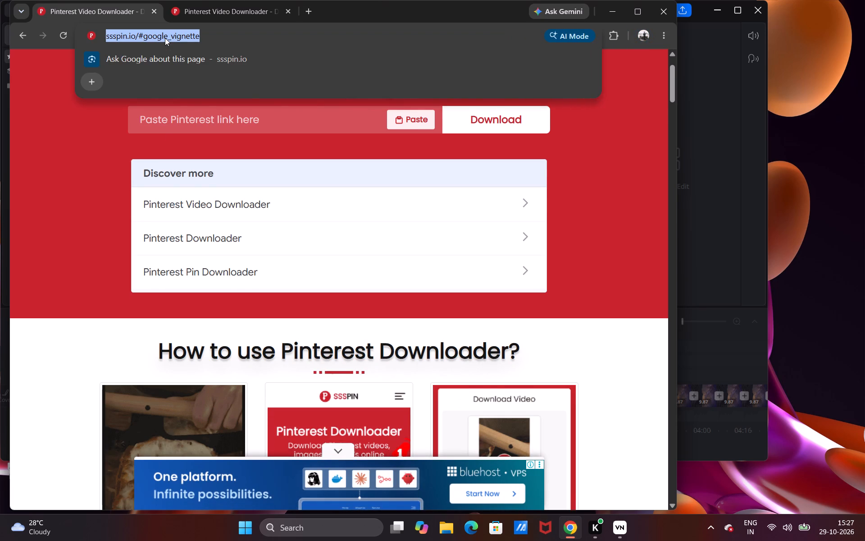
pyautogui.press('BackSpace')
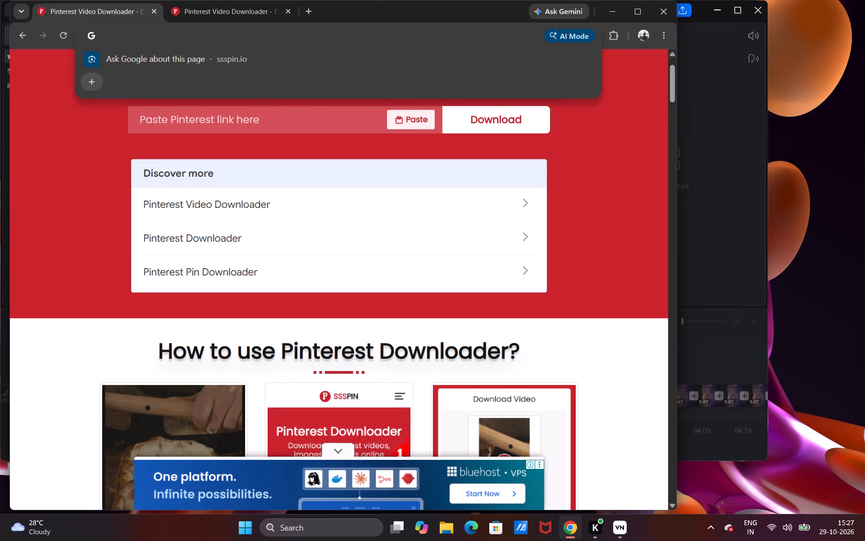
pyautogui.press('a')
pyautogui.write('ud')
pyautogui.press('[')
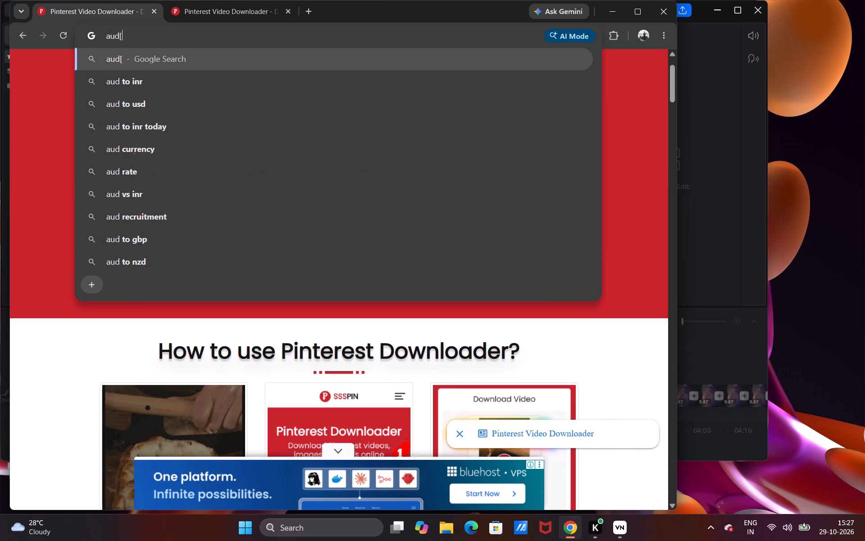
pyautogui.write('o loop')
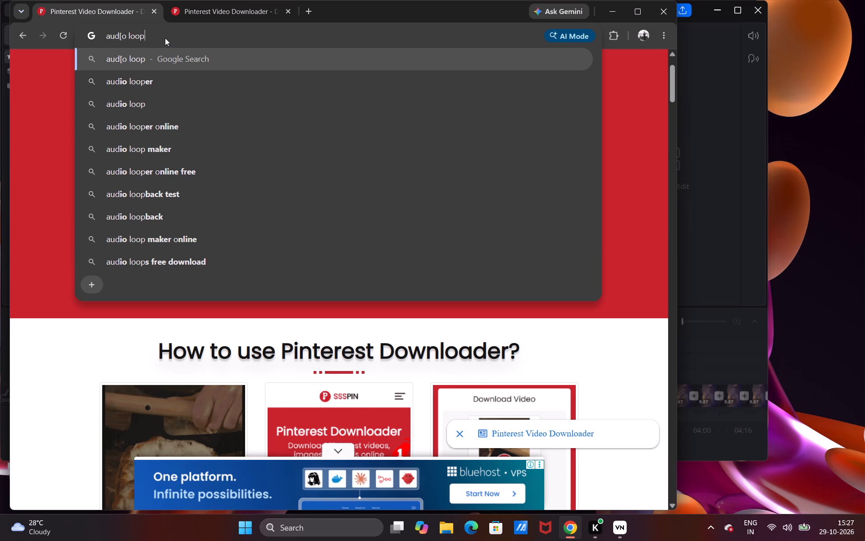
pyautogui.click(131, 80)
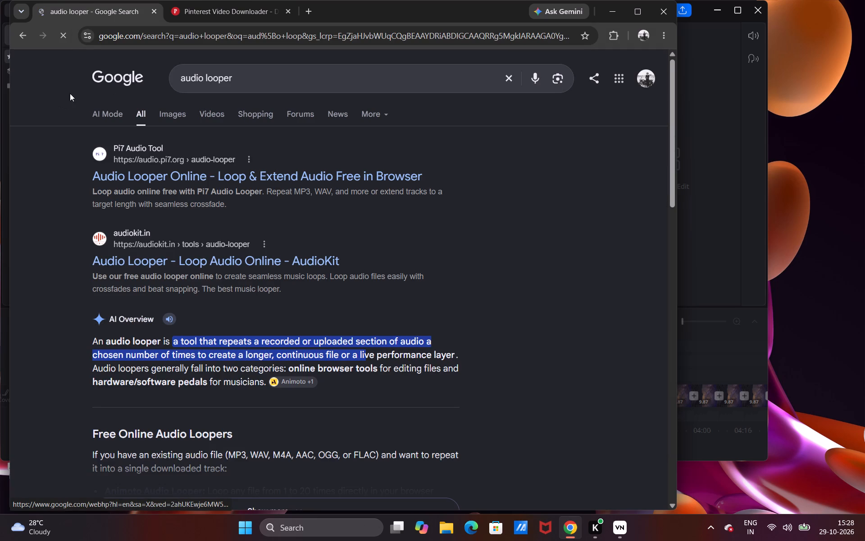
pyautogui.click(167, 179)
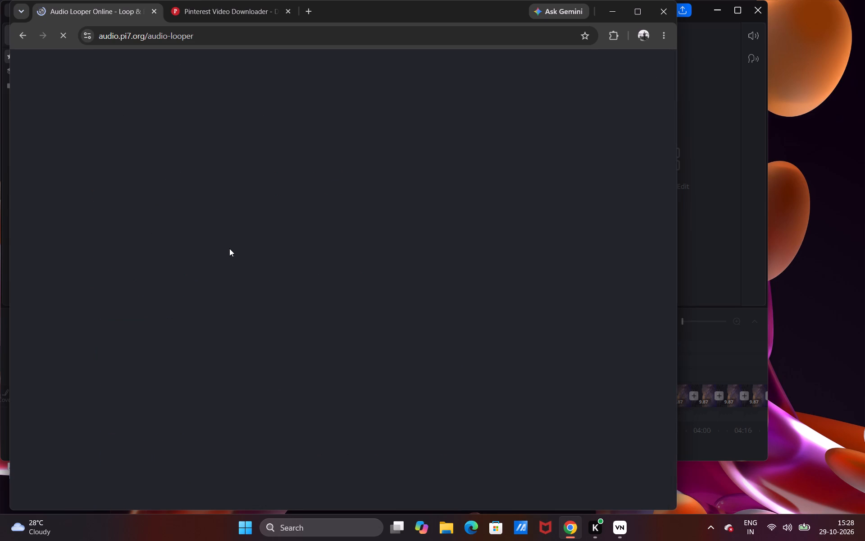
# Start selecting an audio file for the looper and look through the Downloads and Desktop folders for the mp3 audio.
pyautogui.scroll(-1, 229, 248)
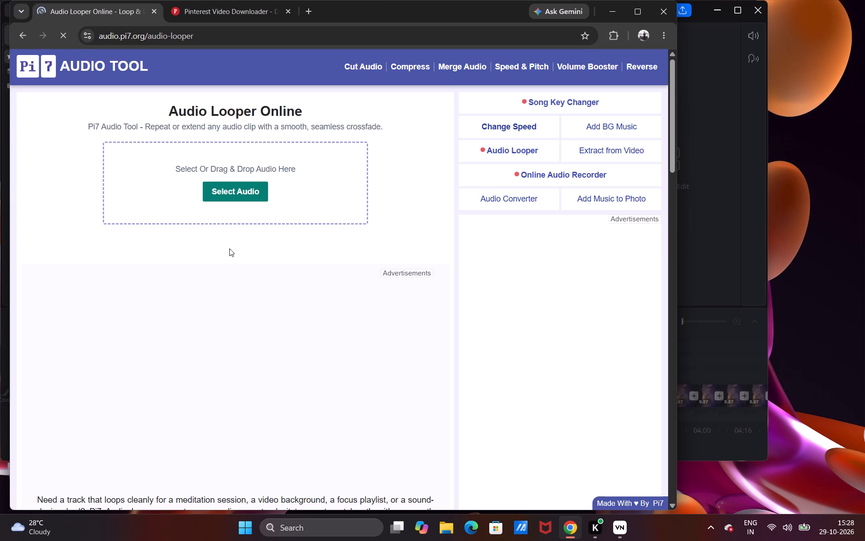
pyautogui.click(248, 193)
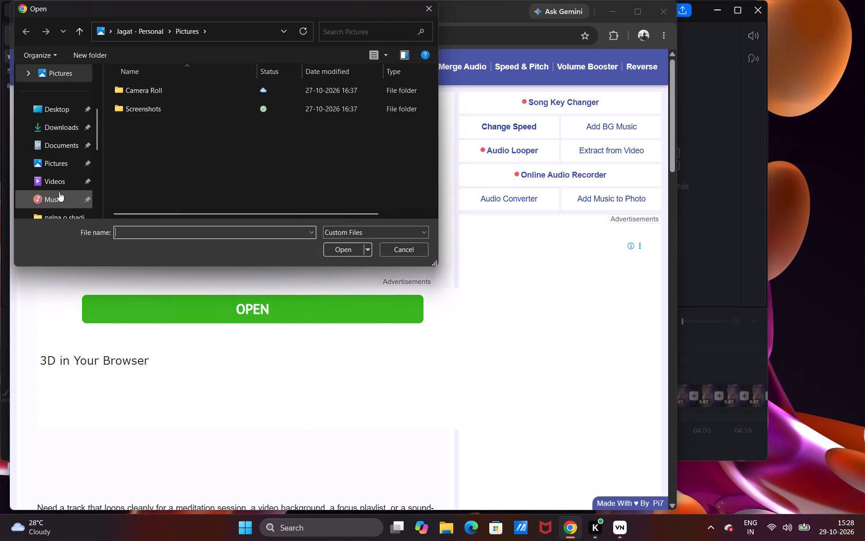
pyautogui.scroll(-1, 59, 192)
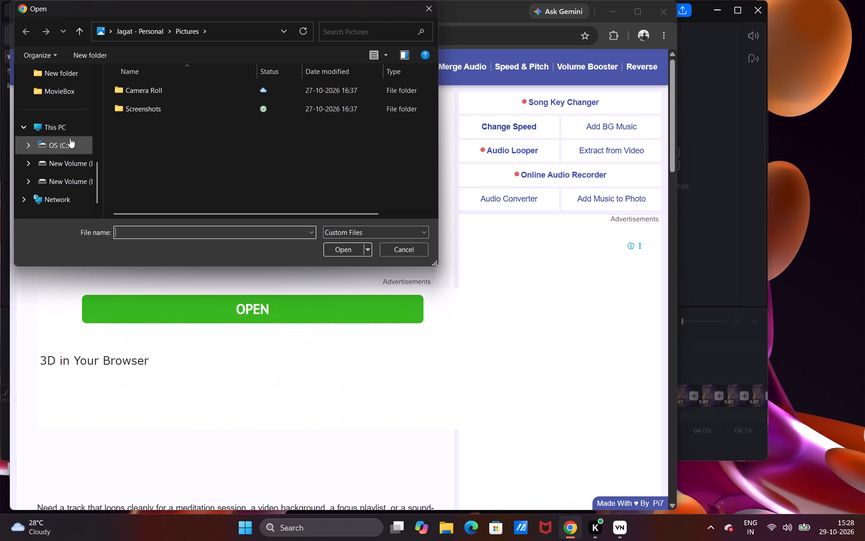
pyautogui.scroll(1, 70, 138)
pyautogui.click(55, 185)
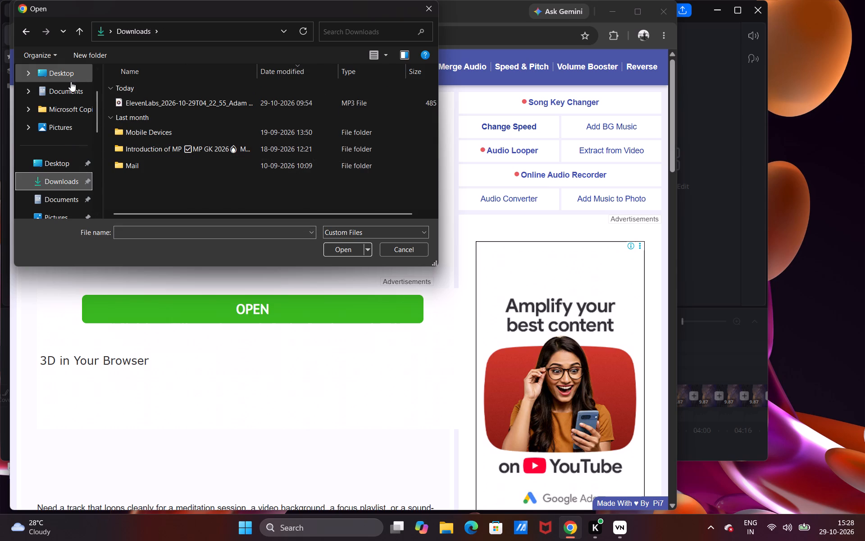
pyautogui.scroll(2, 70, 82)
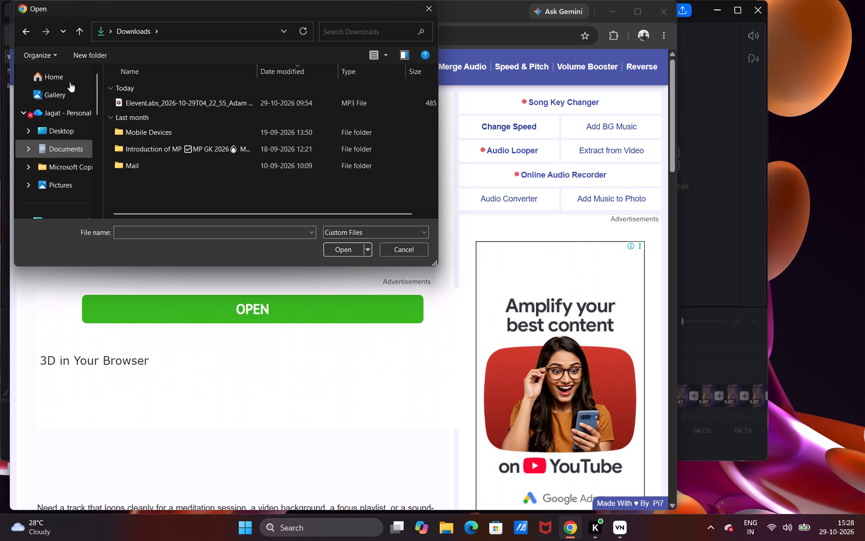
pyautogui.click(143, 24)
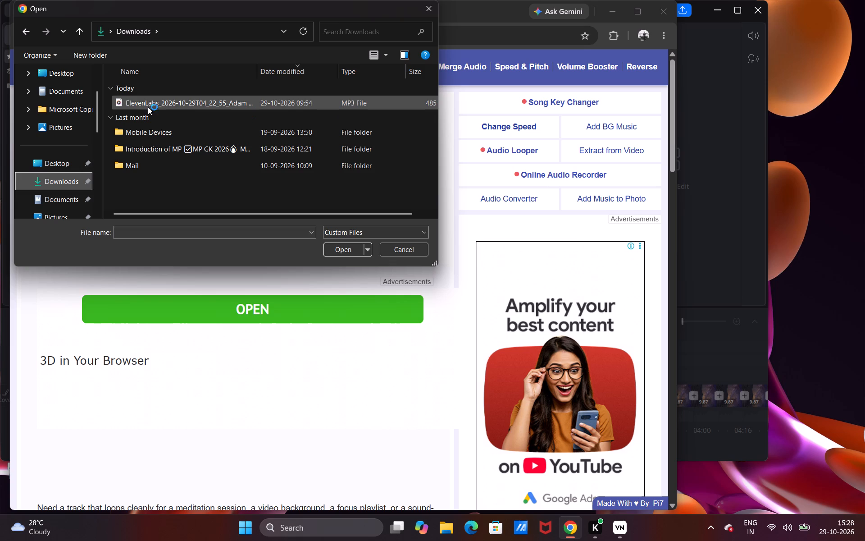
pyautogui.click(58, 76)
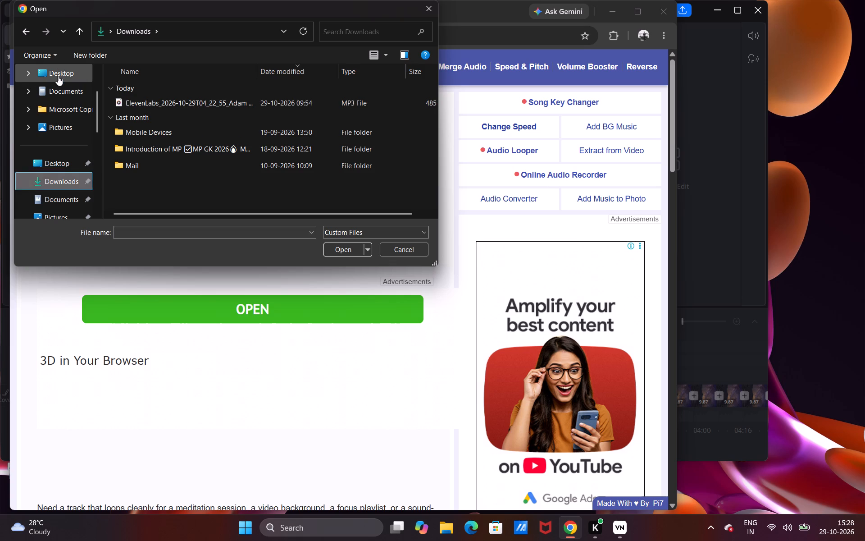
pyautogui.hscroll(1, 296, 59)
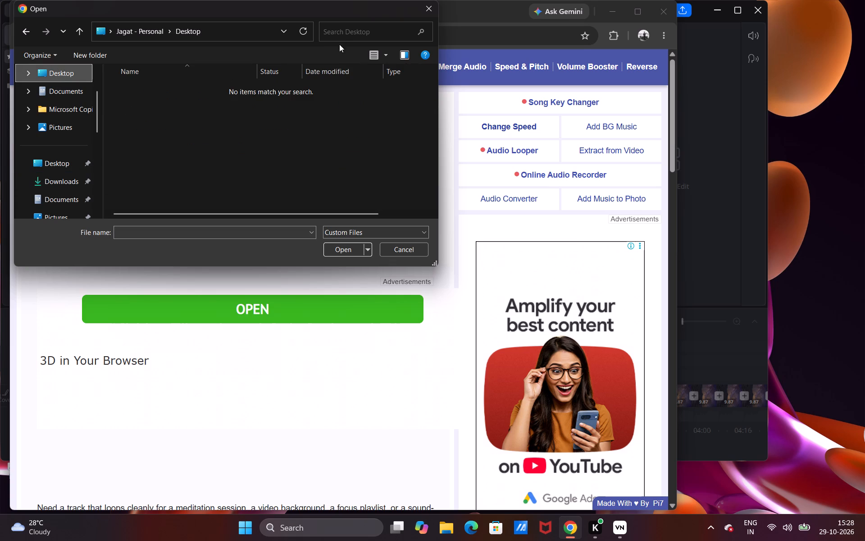
pyautogui.hscroll(1, 339, 44)
# Search the Desktop and This PC for "mp3" in the file chooser, look at the custom search locations, and close it.
pyautogui.click(351, 32)
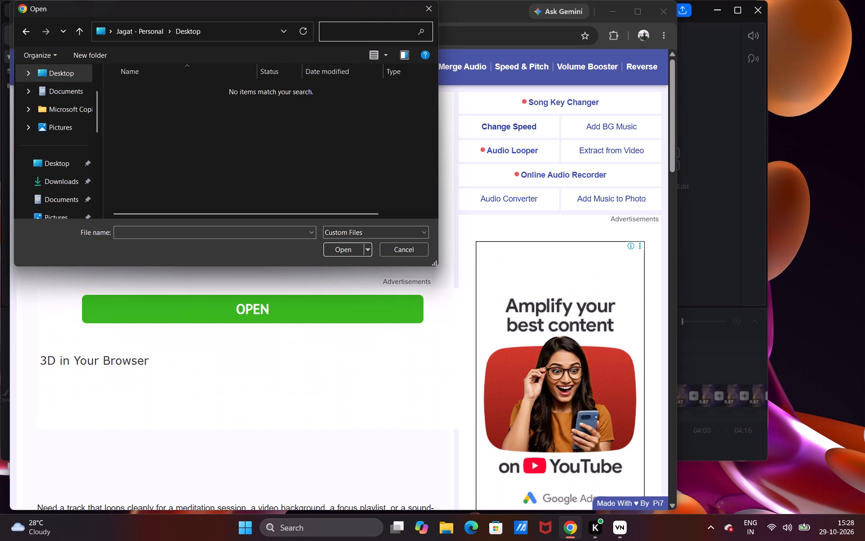
pyautogui.press('m')
pyautogui.press('p')
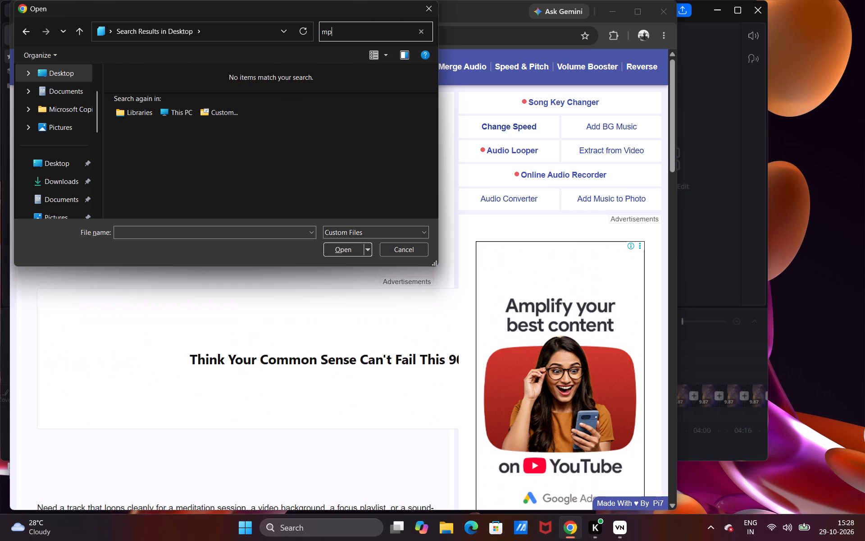
pyautogui.press('3')
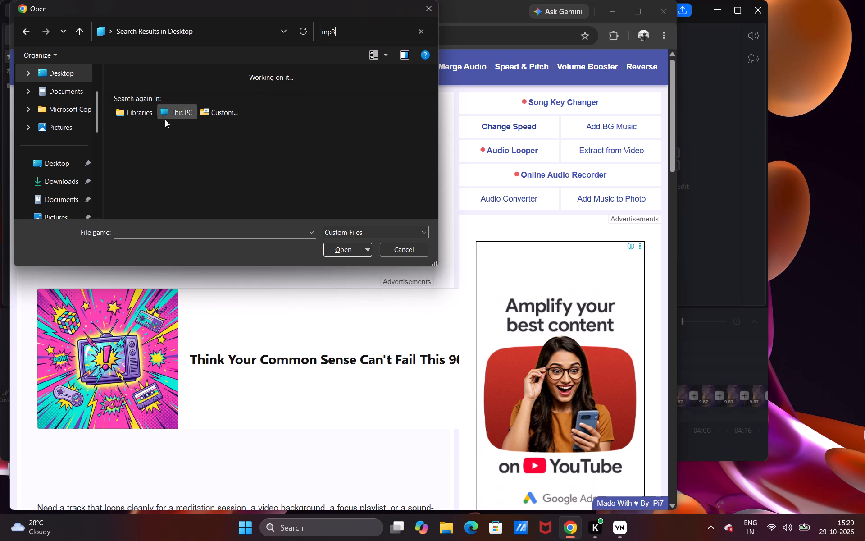
pyautogui.click(162, 114)
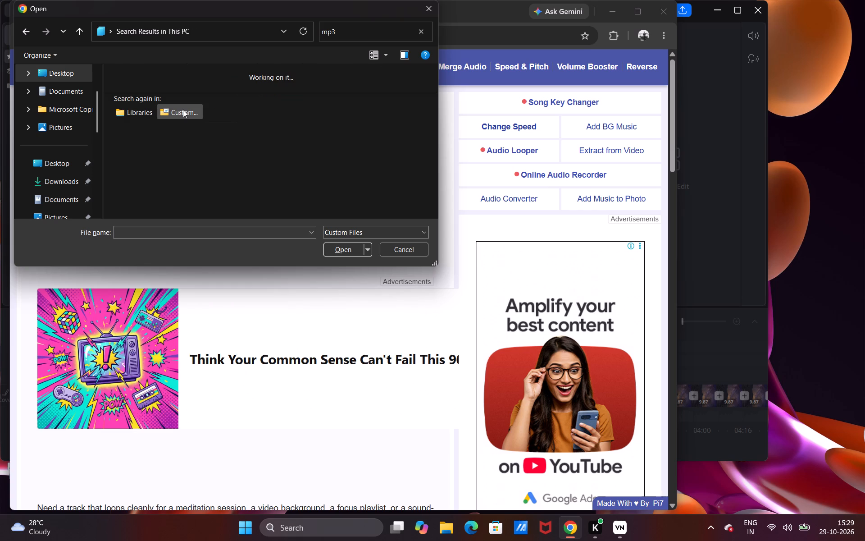
pyautogui.click(183, 109)
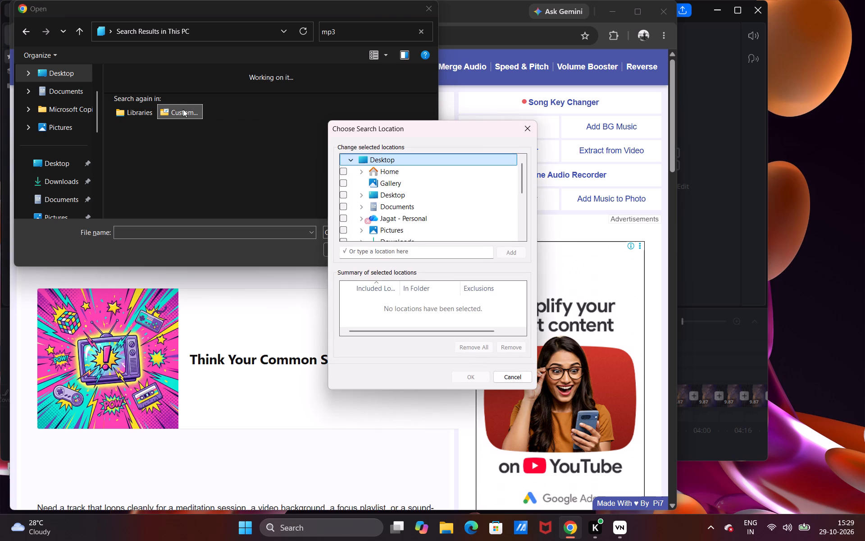
pyautogui.click(420, 184)
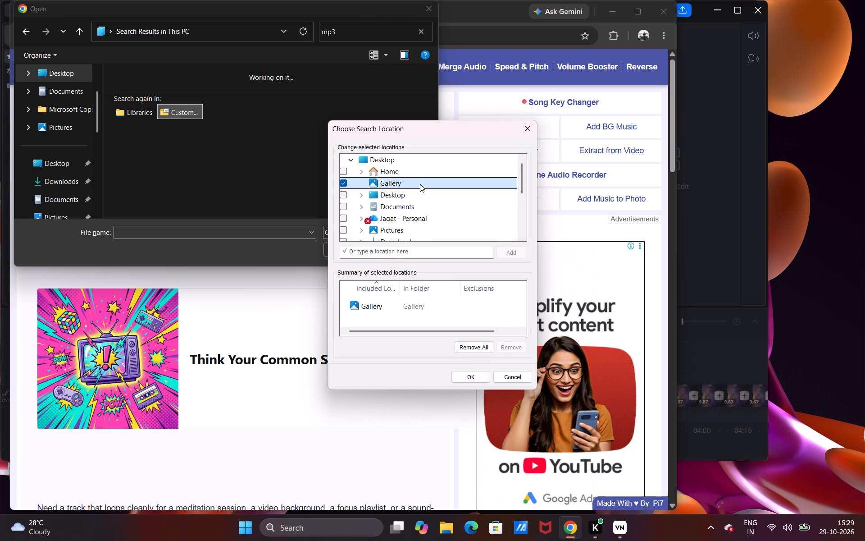
pyautogui.click(526, 128)
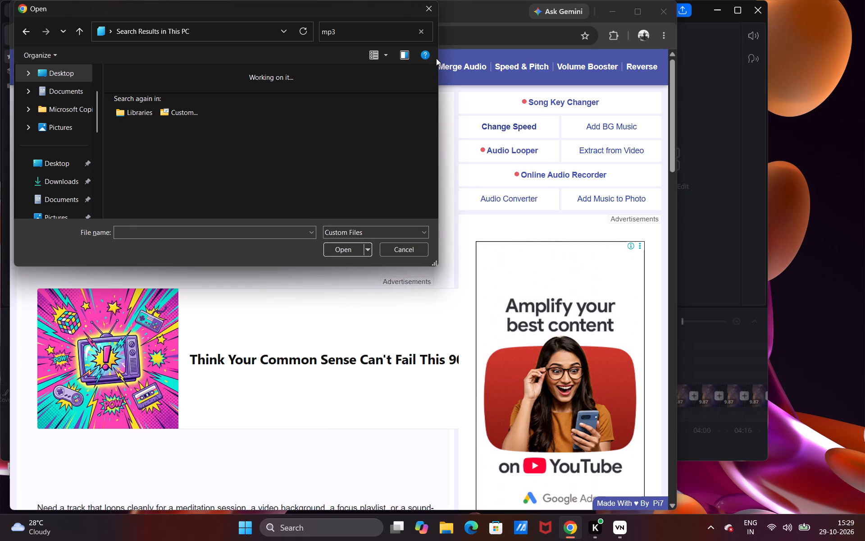
pyautogui.click(428, 0)
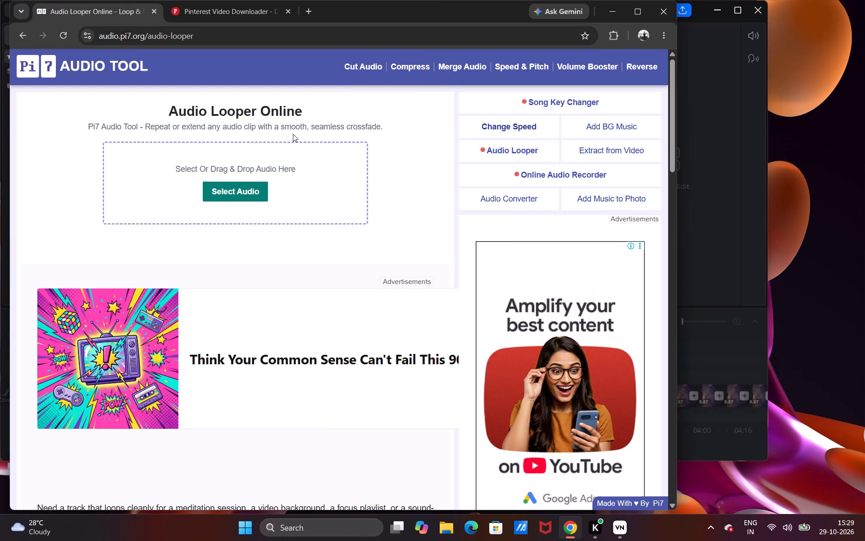
# Reopen the looper's audio file selection and look through the Videos and Downloads folders for the water-sound audio.
pyautogui.click(249, 181)
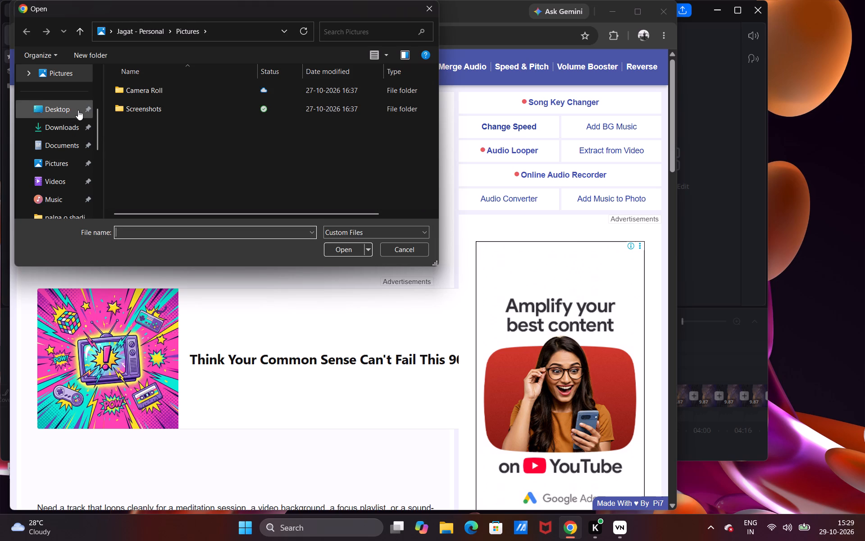
pyautogui.click(61, 187)
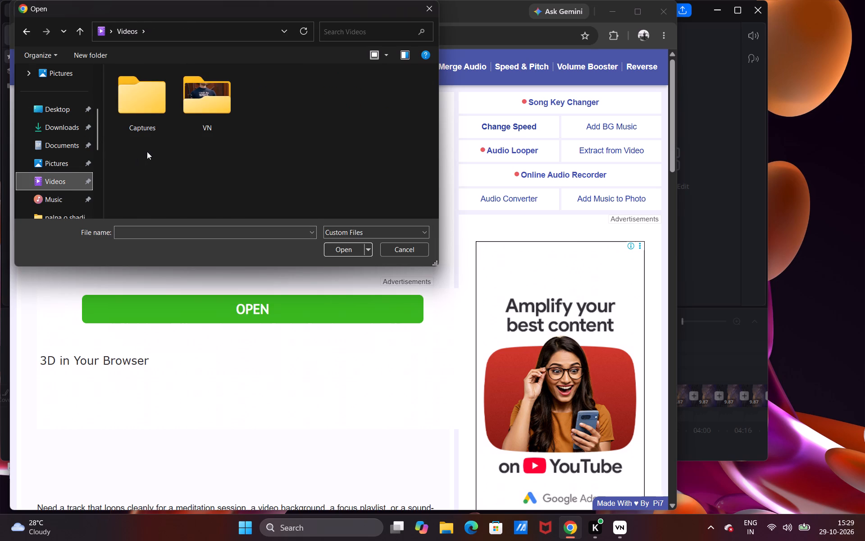
pyautogui.click(136, 115)
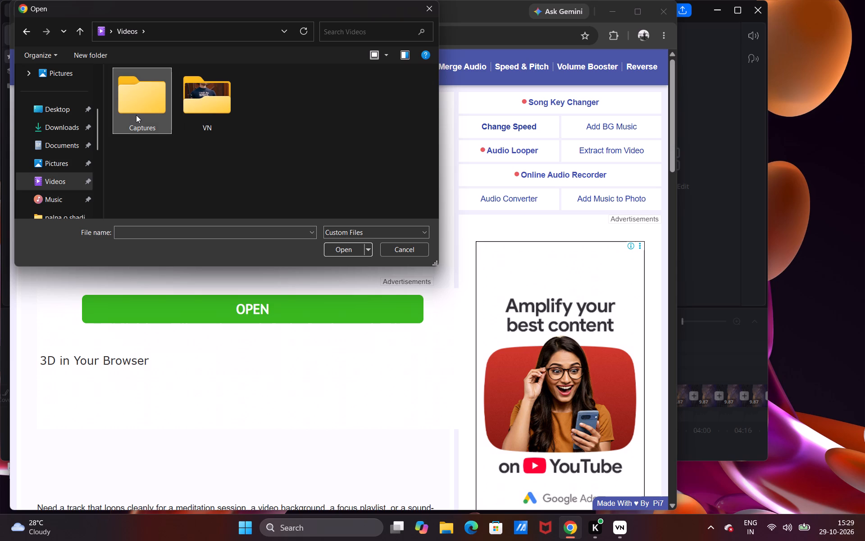
pyautogui.click(72, 129)
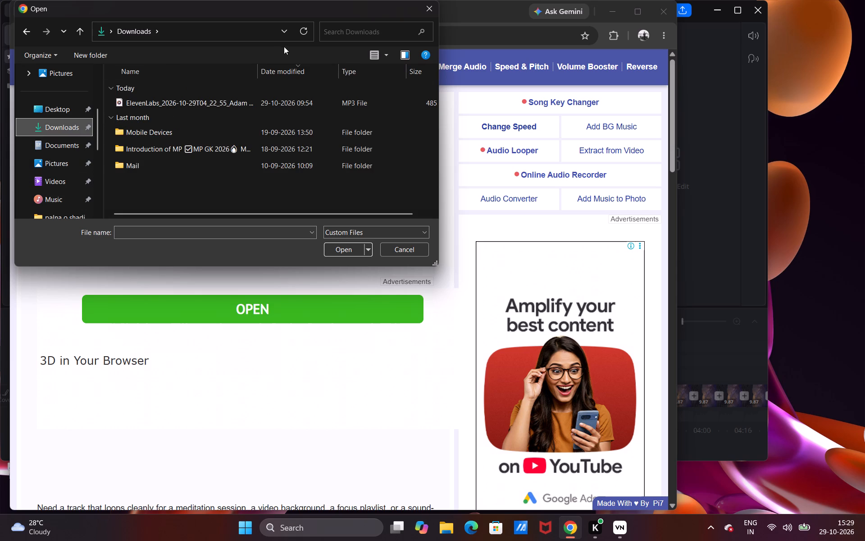
pyautogui.click(430, 4)
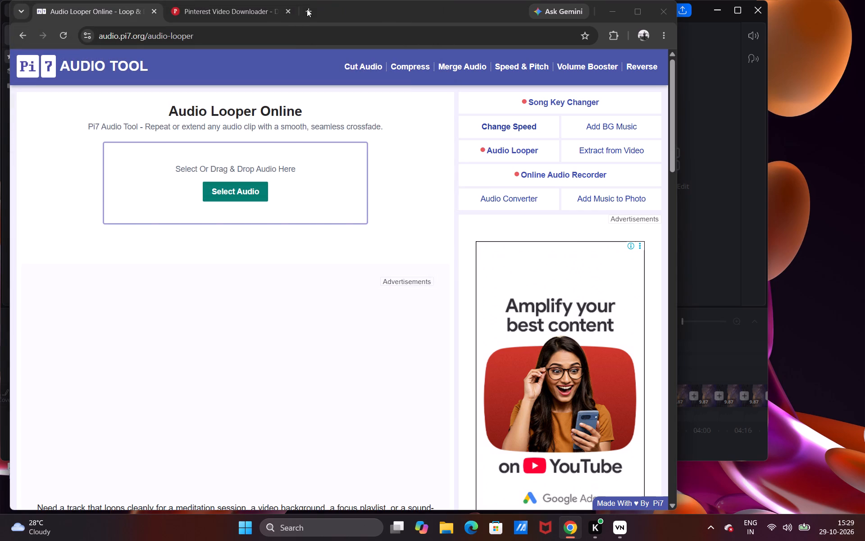
# In a new tab, search Google for "mp3 converter free" and open the FreeConvert MP3 Converter page.
pyautogui.click(307, 8)
pyautogui.hscroll(1, 307, 8)
pyautogui.keyDown('ctrl'); pyautogui.scroll(4, 307, 8); pyautogui.keyUp('ctrl')
pyautogui.click(307, 8)
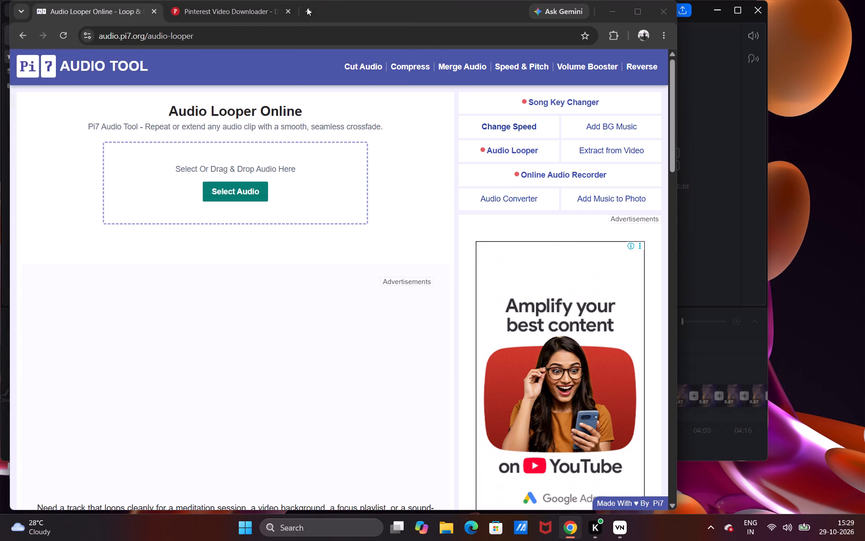
pyautogui.click(307, 8)
pyautogui.click(307, 8)
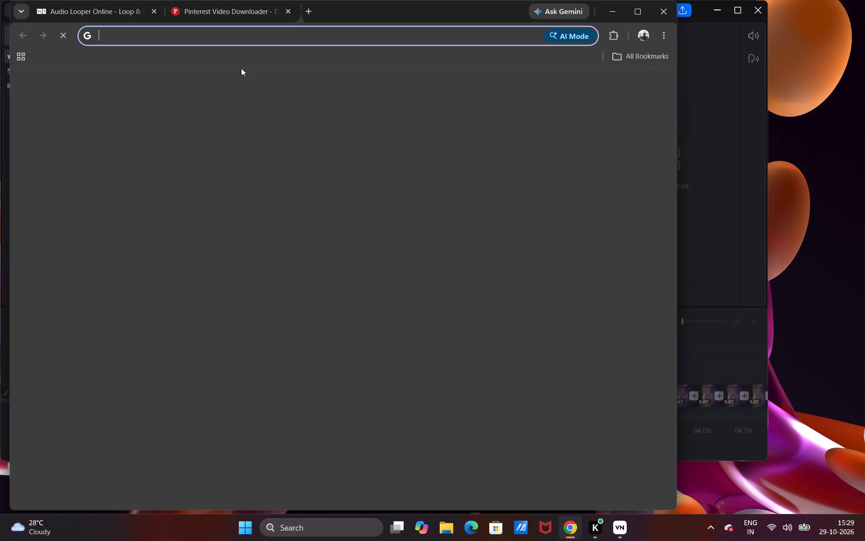
pyautogui.press('m')
pyautogui.click(216, 39)
pyautogui.press('space')
pyautogui.click(310, 24)
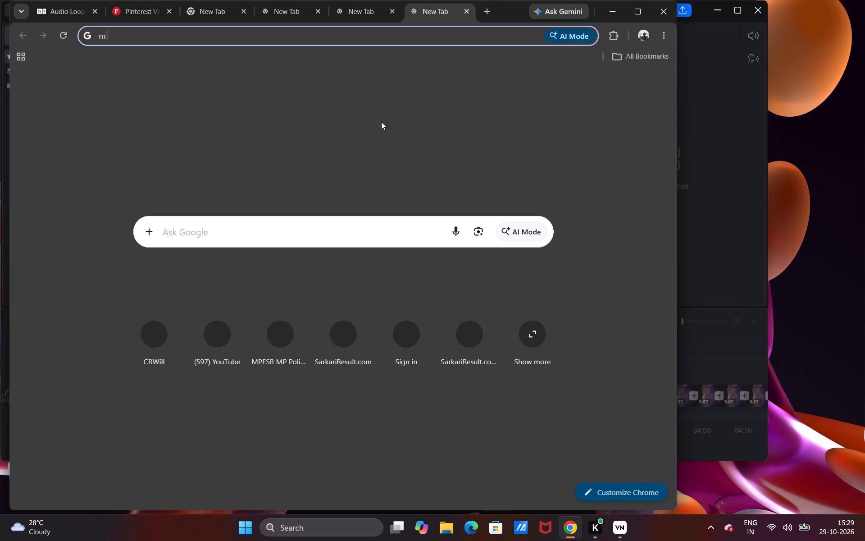
pyautogui.click(351, 229)
pyautogui.write('mp')
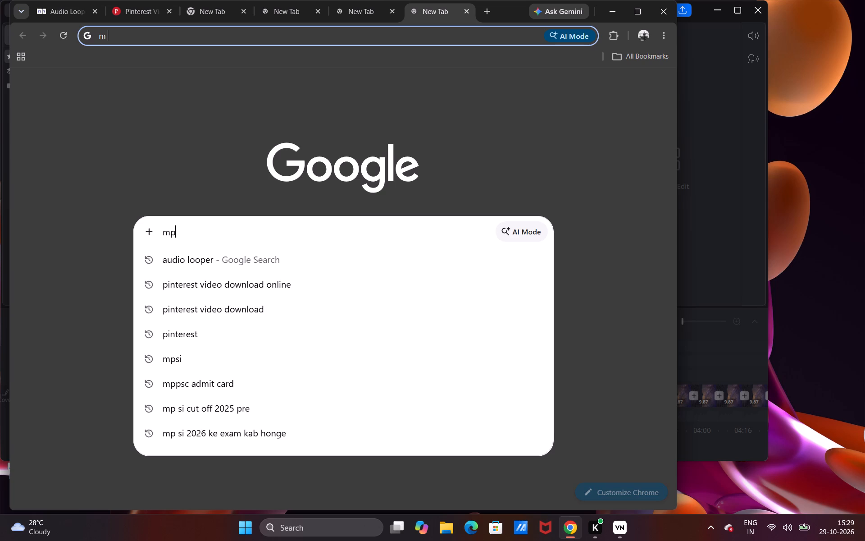
pyautogui.write('3')
pyautogui.press('space')
pyautogui.write('convertw')
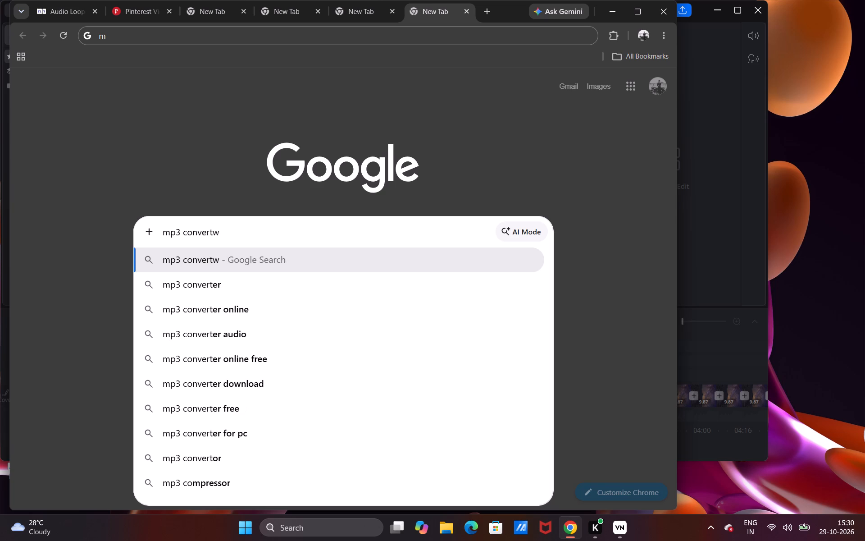
pyautogui.press('BackSpace')
pyautogui.write('rt')
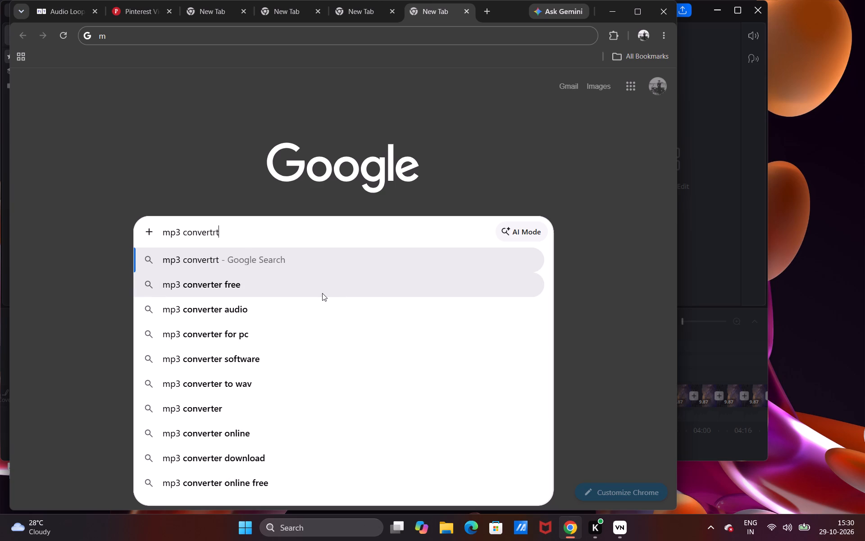
pyautogui.click(322, 293)
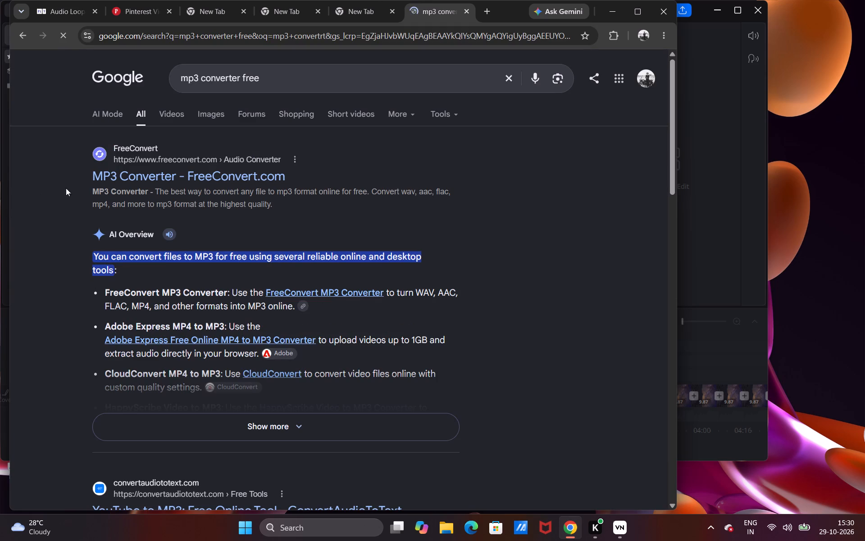
pyautogui.doubleClick(112, 181)
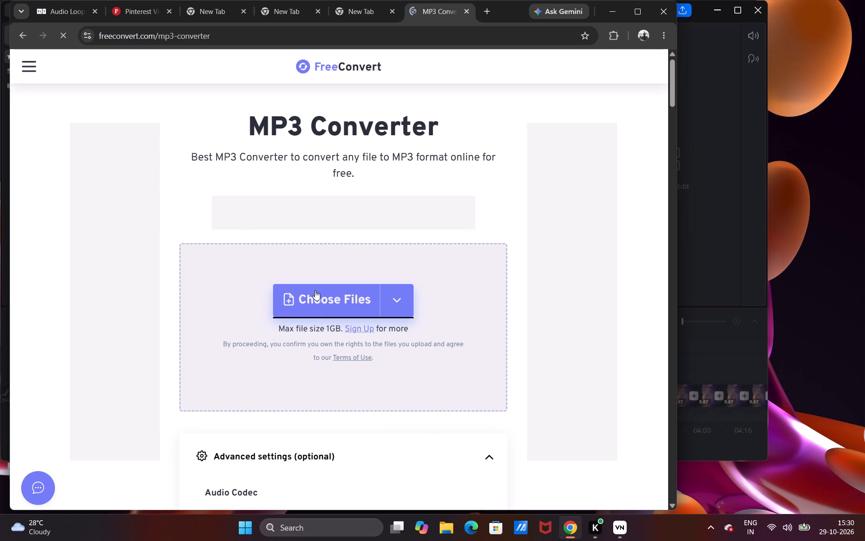
# Convert the mp3 video file from the Downloads folder to MP3 format and download the converted file.
pyautogui.click(345, 300)
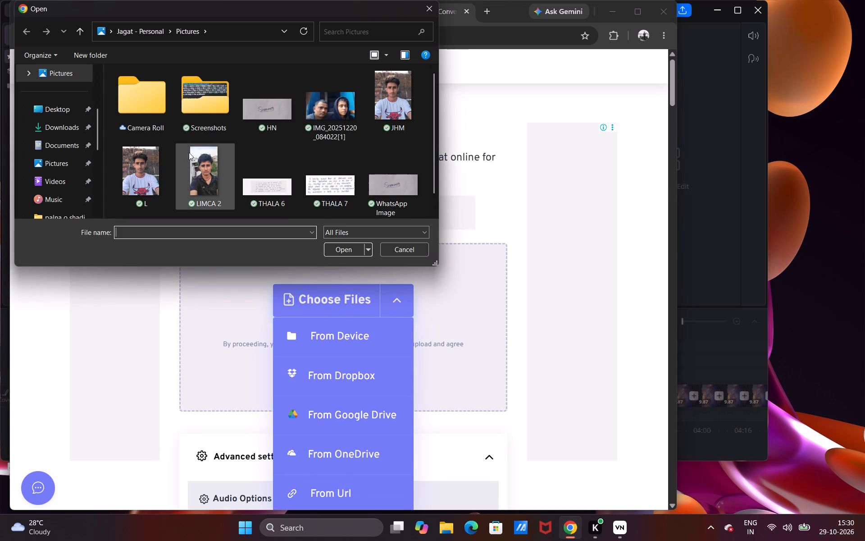
pyautogui.scroll(-2, 241, 151)
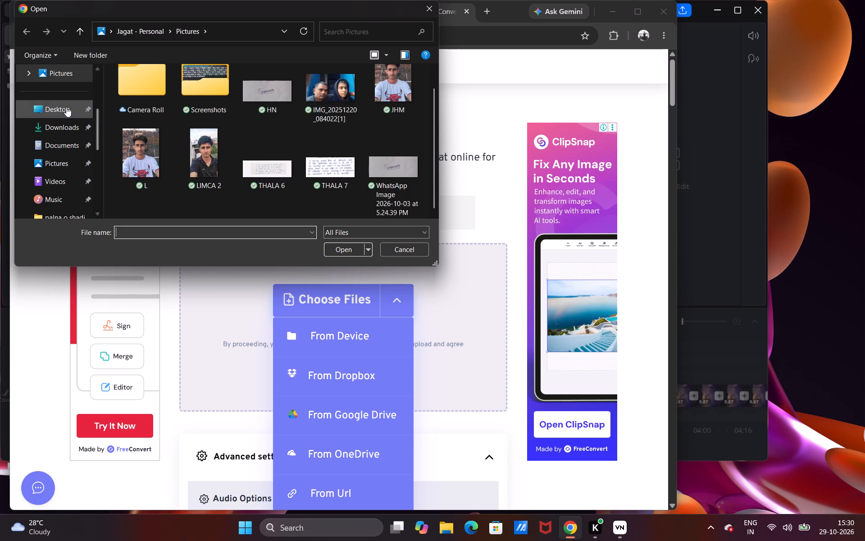
pyautogui.click(63, 131)
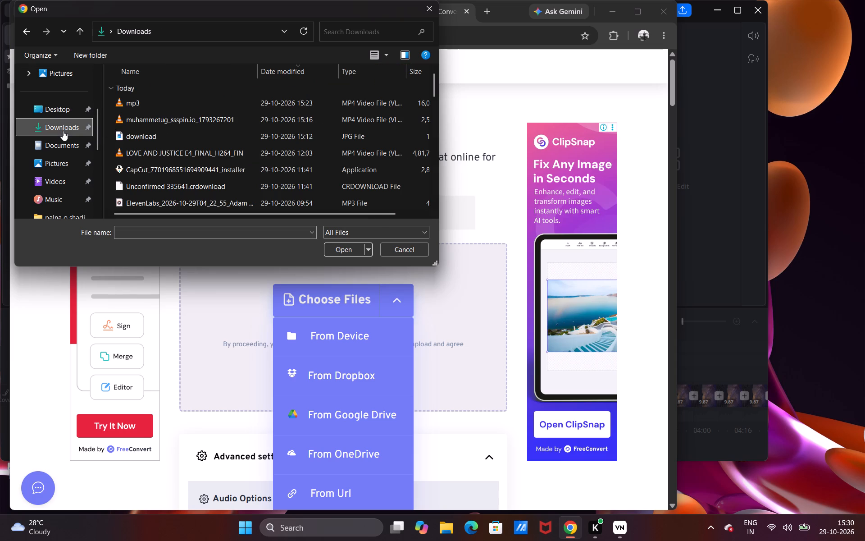
pyautogui.click(120, 105)
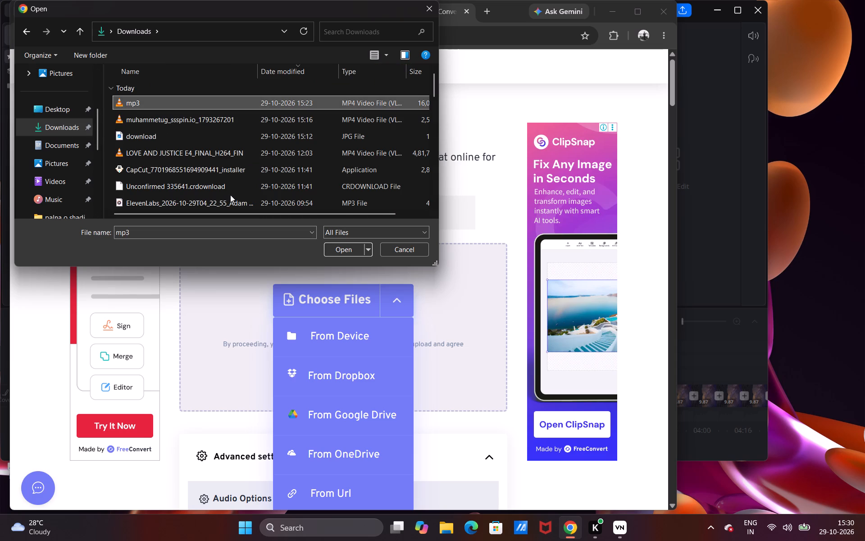
pyautogui.click(330, 250)
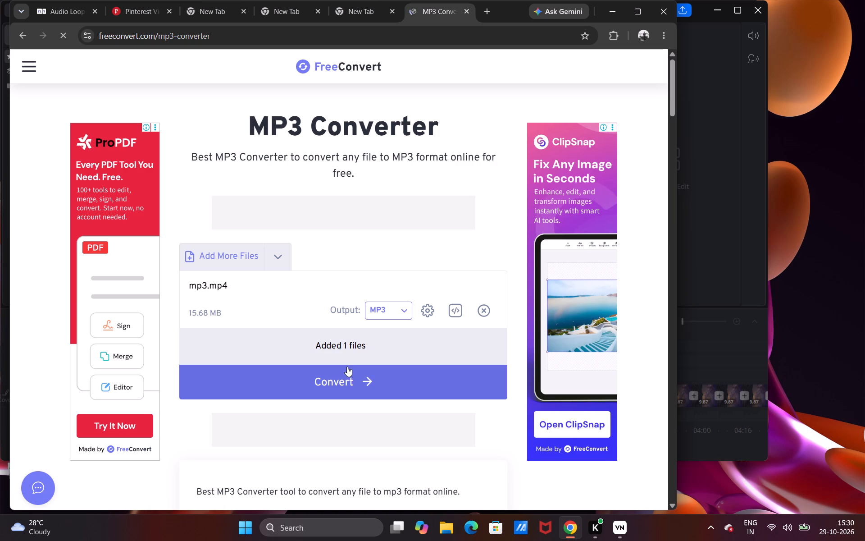
pyautogui.click(344, 381)
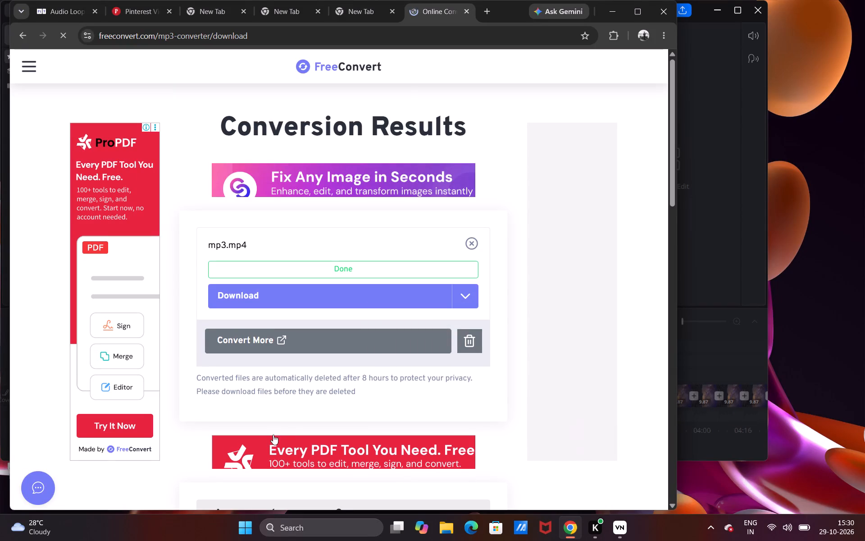
pyautogui.click(413, 302)
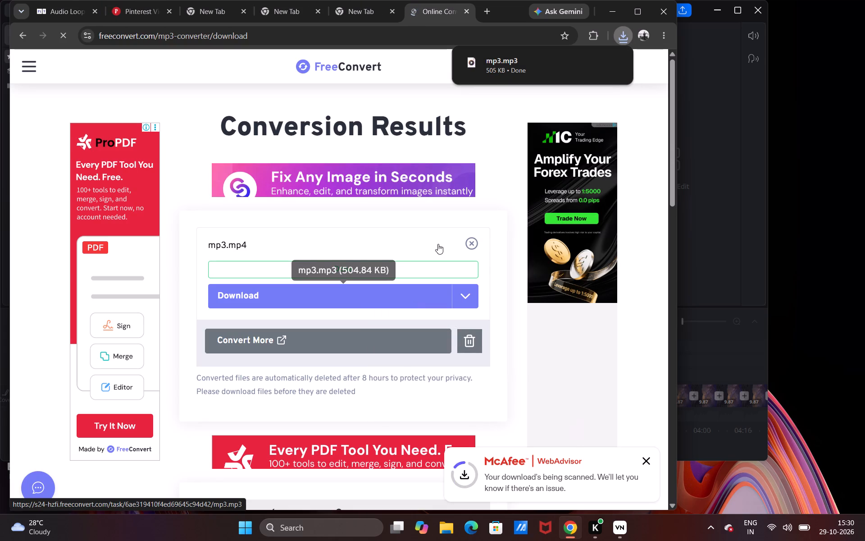
# Return to the Pi7 Audio Looper page and load the converted mp3.mp3 file from the Downloads folder.
pyautogui.click(662, 9)
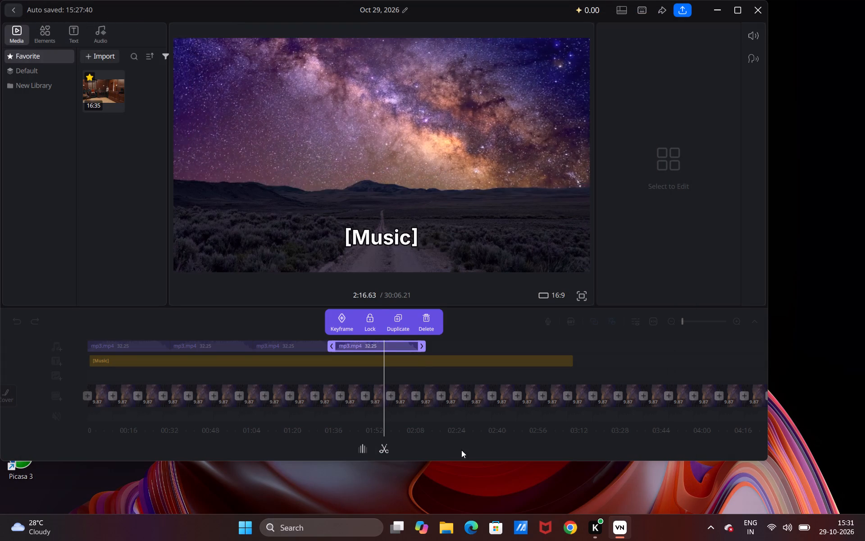
pyautogui.click(569, 529)
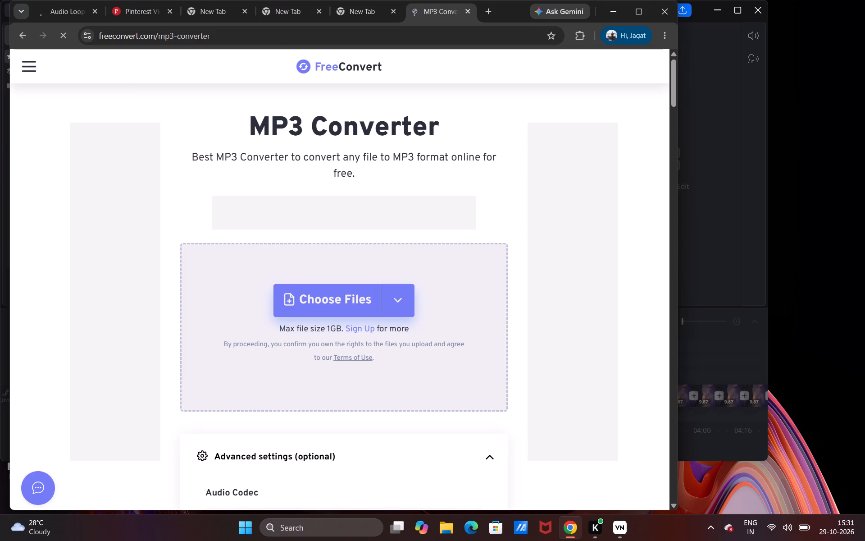
pyautogui.click(66, 14)
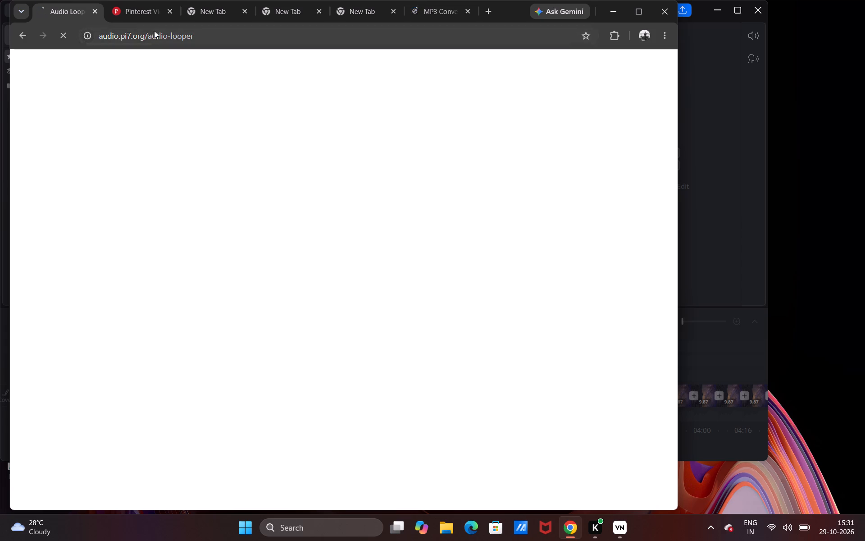
pyautogui.click(198, 38)
pyautogui.click(198, 38)
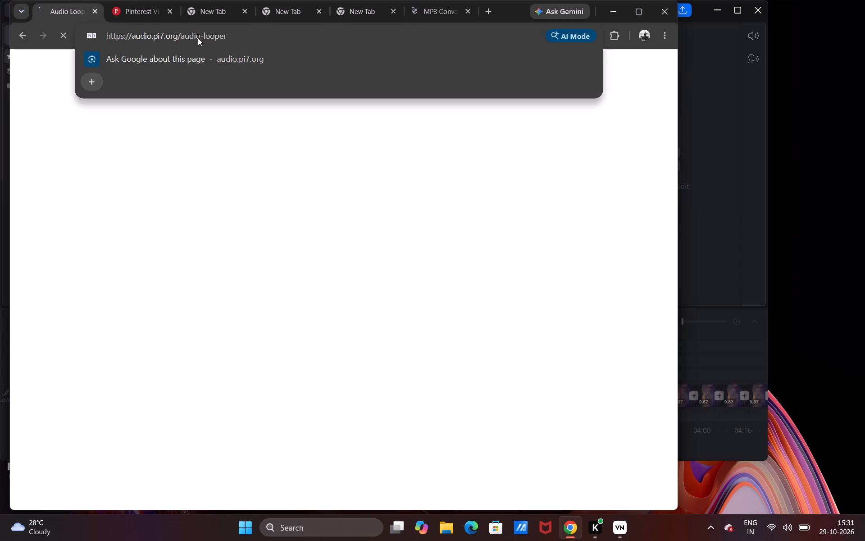
pyautogui.click(198, 38)
pyautogui.click(273, 163)
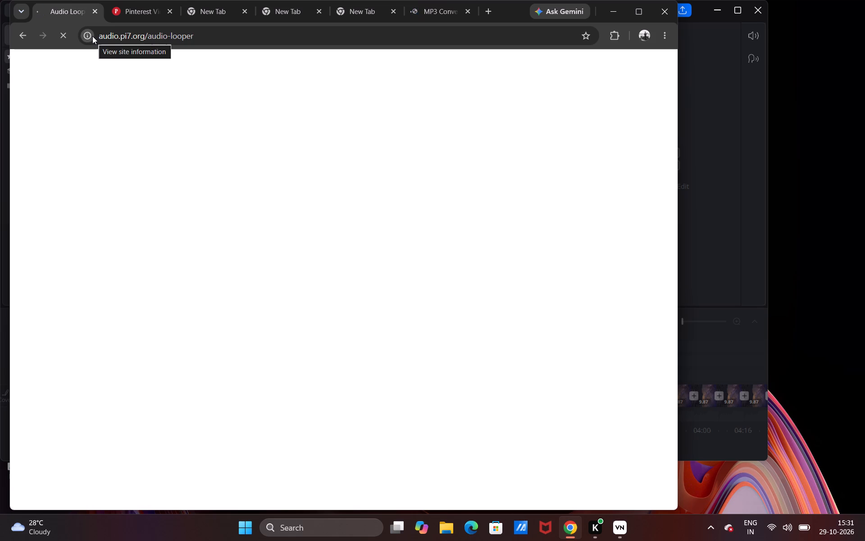
pyautogui.click(253, 183)
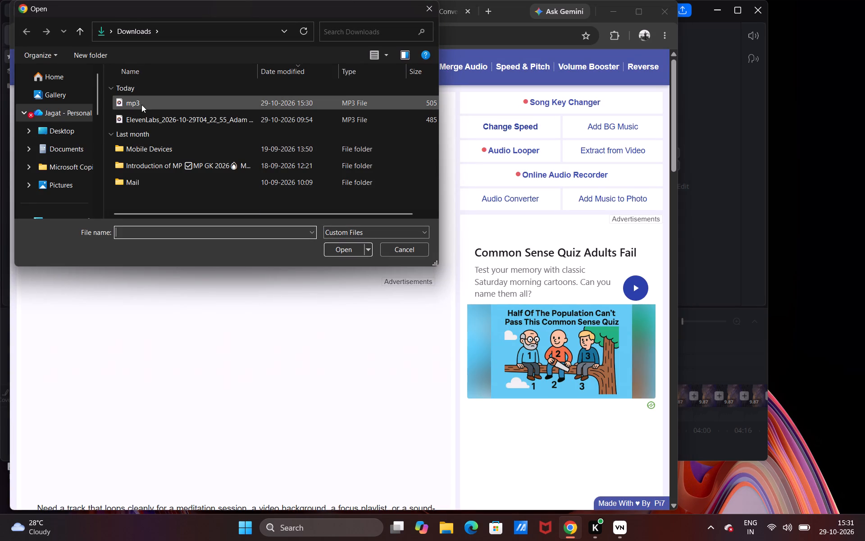
pyautogui.click(141, 105)
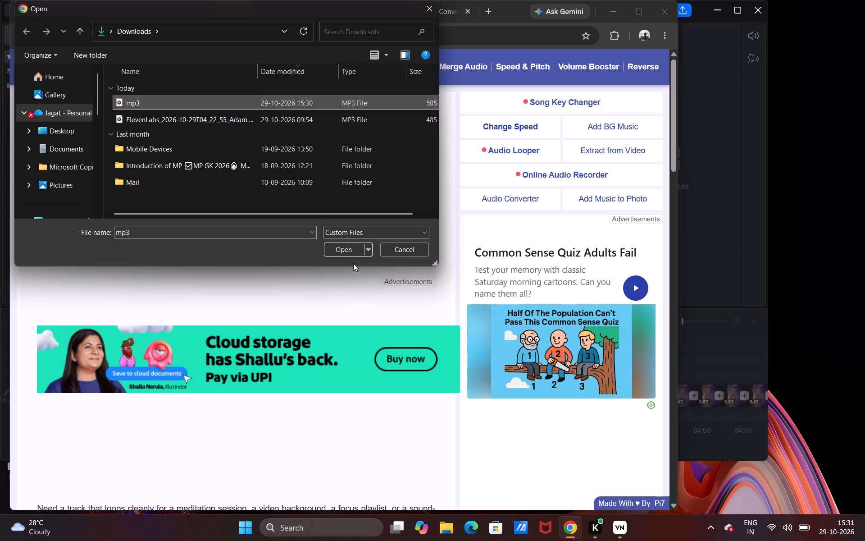
pyautogui.click(349, 250)
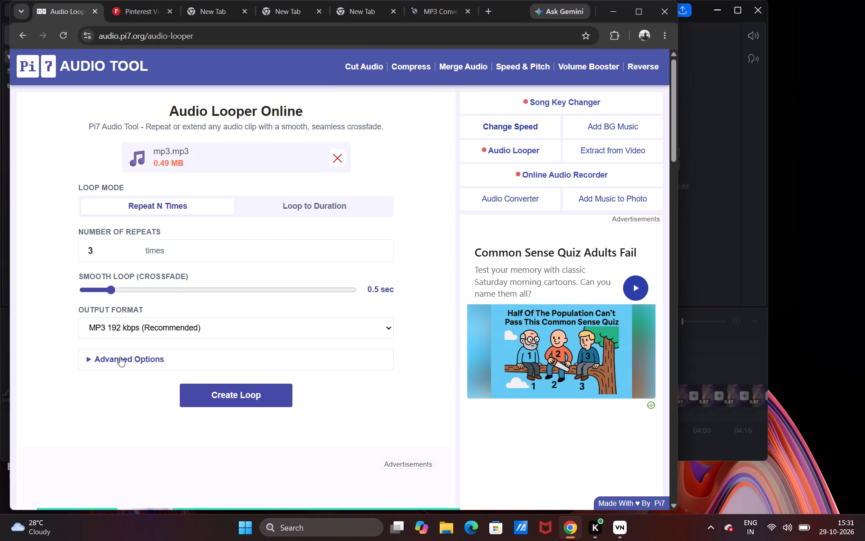
# Set the loop to 50 repeats with a smooth loop crossfade of 0.0 sec.
pyautogui.click(175, 251)
pyautogui.click(104, 248)
pyautogui.press('BackSpace')
pyautogui.click(135, 253)
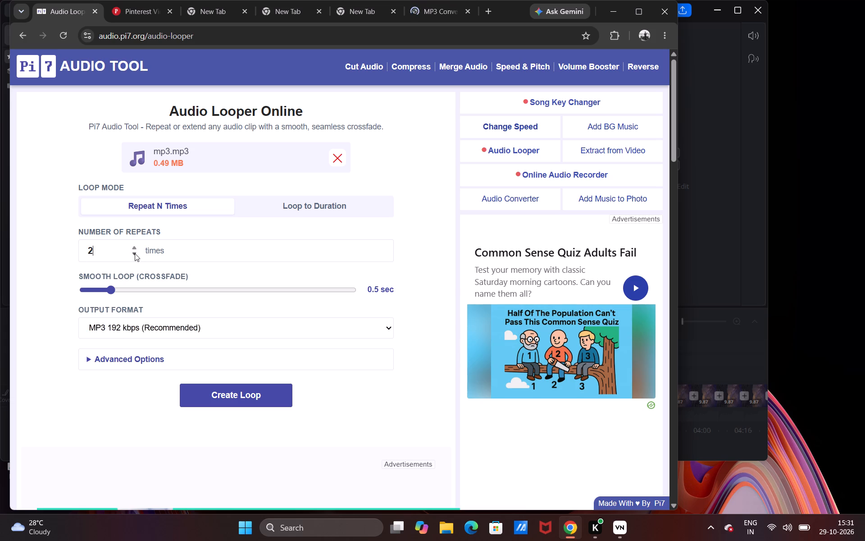
pyautogui.press('0')
pyautogui.press('BackSpace')
pyautogui.press('BackSpace')
pyautogui.press('5')
pyautogui.press('0')
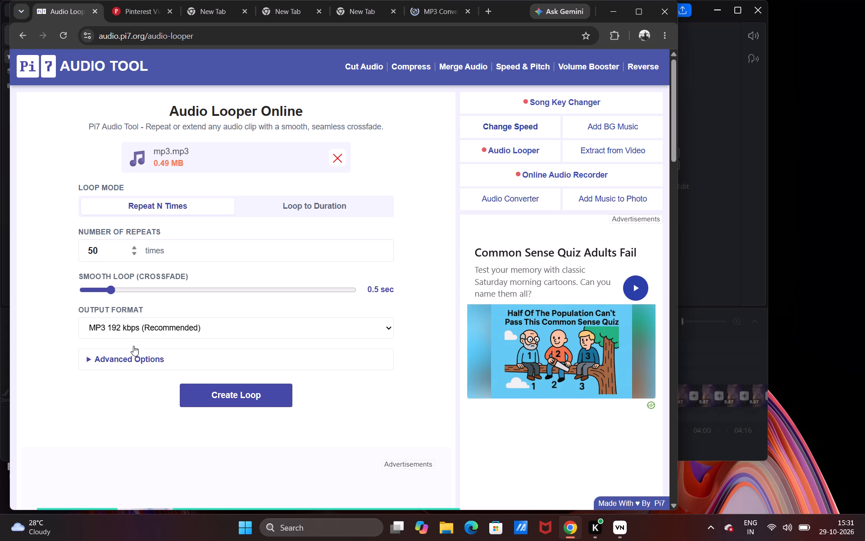
pyautogui.click(109, 285)
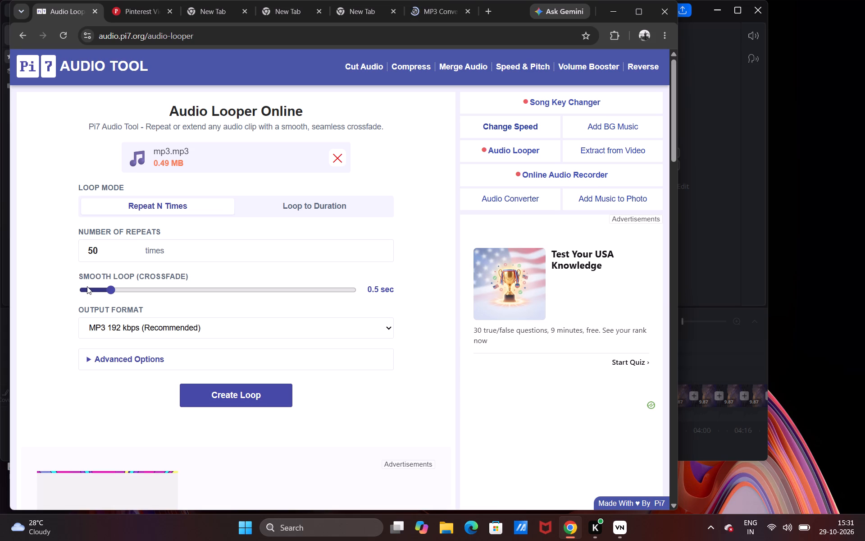
pyautogui.click(77, 286)
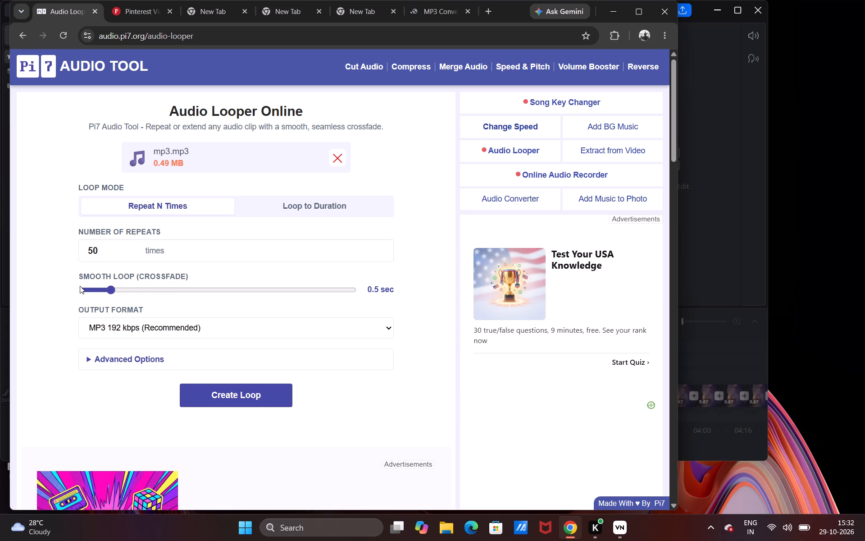
pyautogui.click(80, 286)
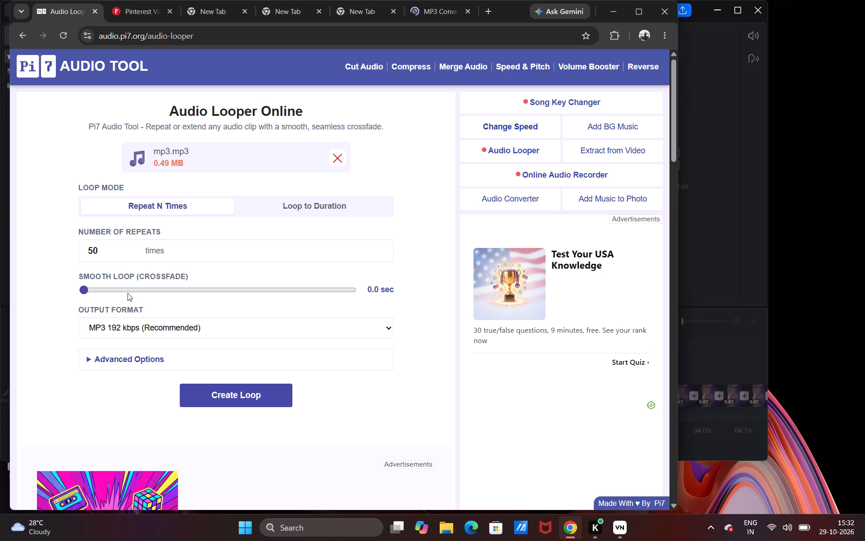
# Create the loop, dismiss the advertisement, and download the looped MP3.
pyautogui.click(229, 394)
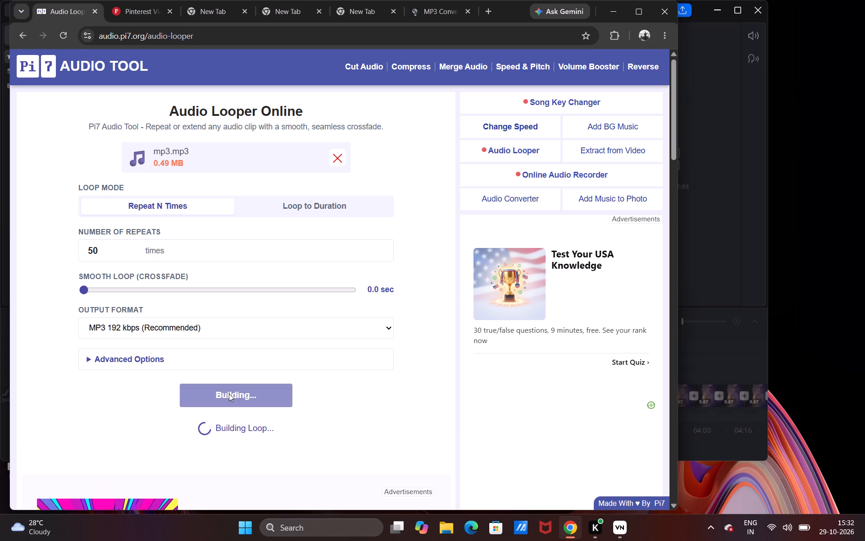
pyautogui.scroll(-3, 229, 394)
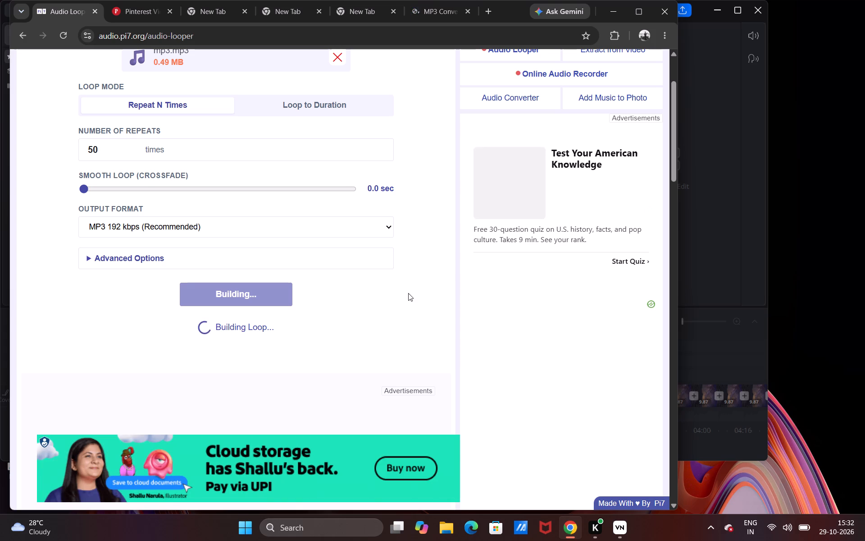
pyautogui.scroll(-1, 398, 292)
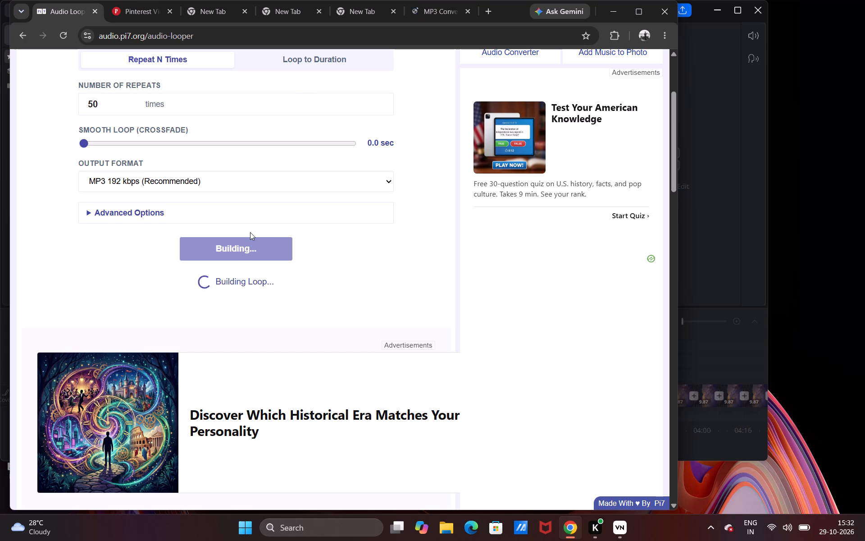
pyautogui.scroll(-1, 250, 232)
pyautogui.scroll(2, 250, 232)
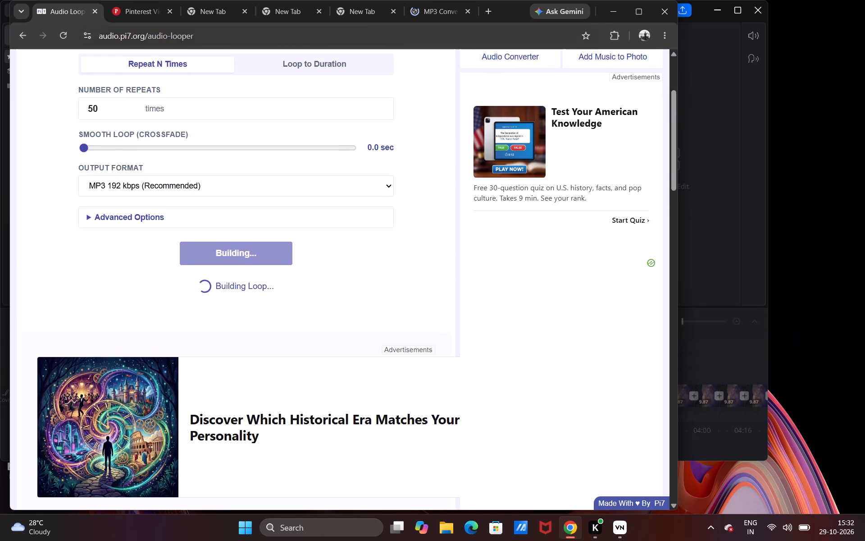
pyautogui.click(397, 5)
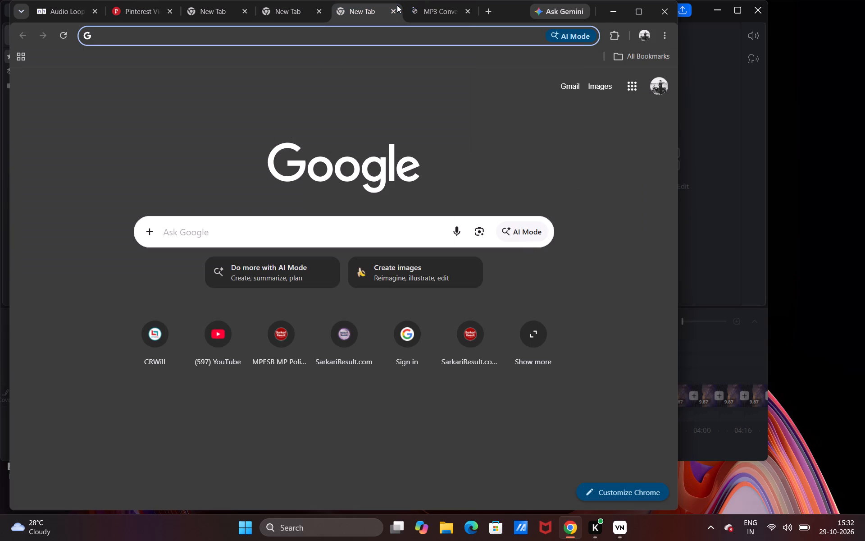
pyautogui.click(64, 18)
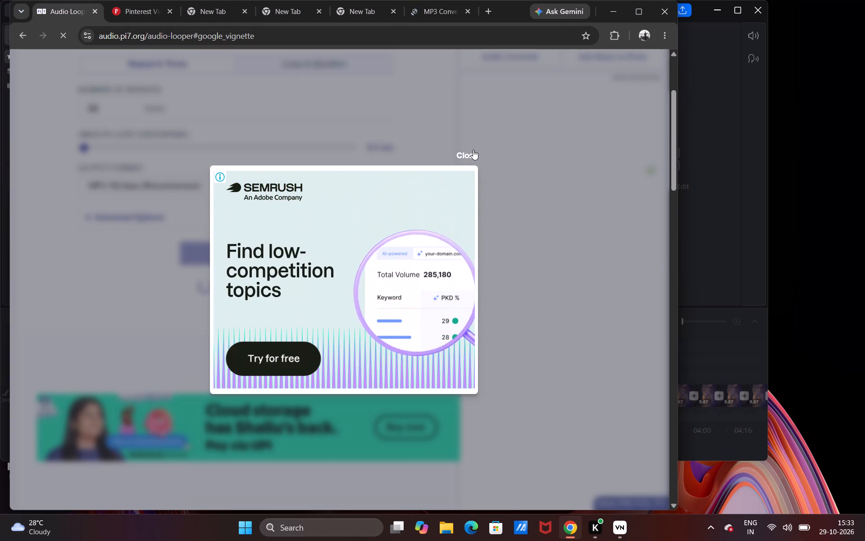
pyautogui.click(466, 154)
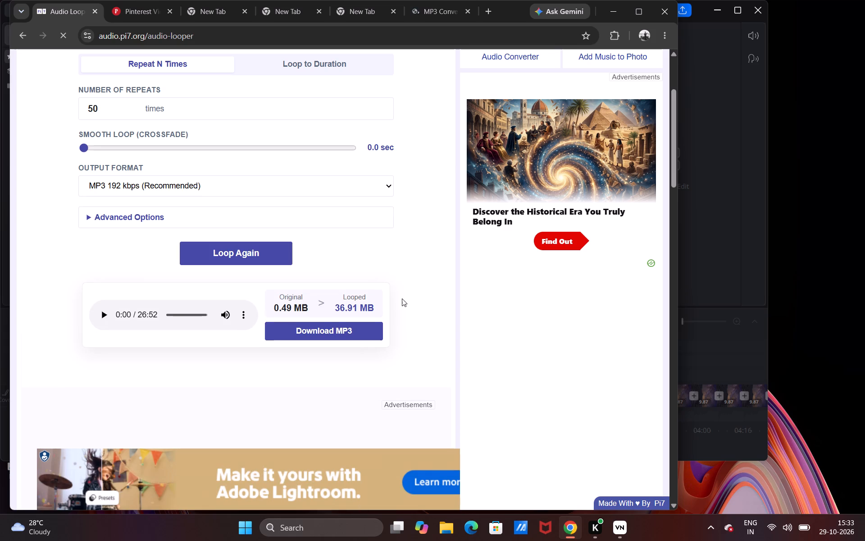
pyautogui.click(324, 337)
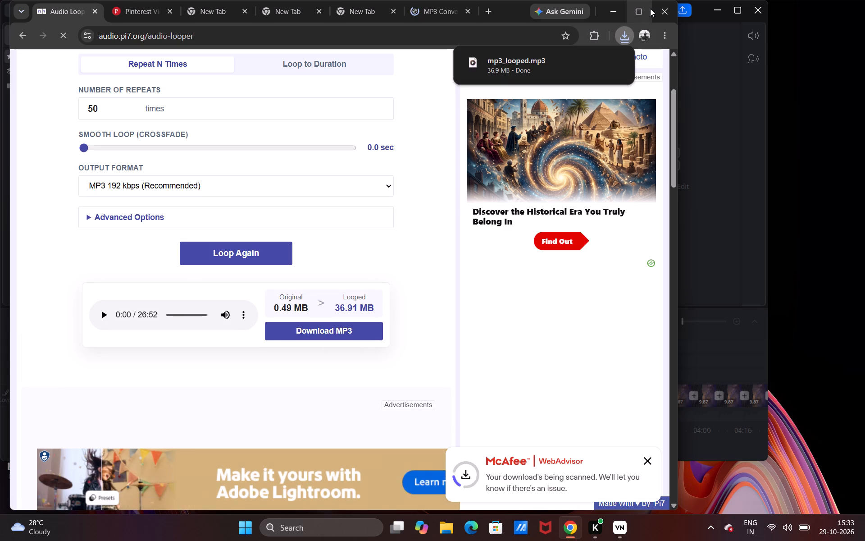
pyautogui.click(621, 29)
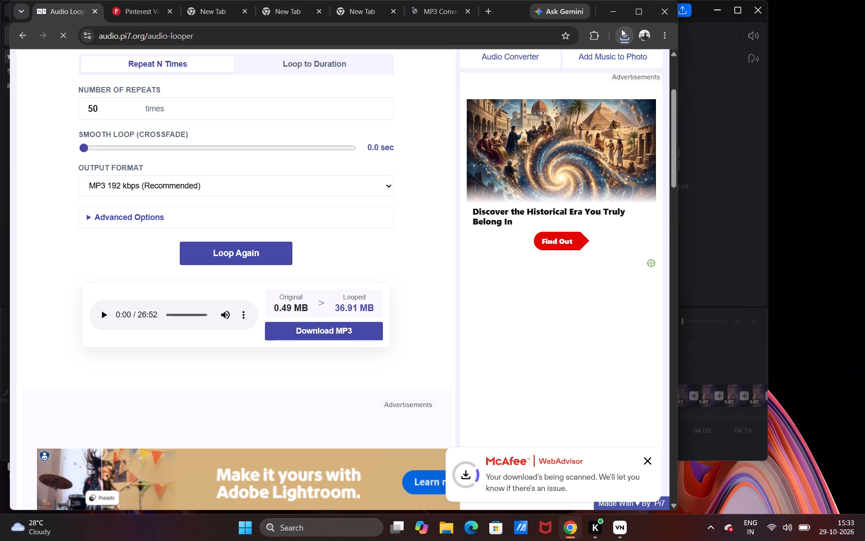
pyautogui.click(621, 36)
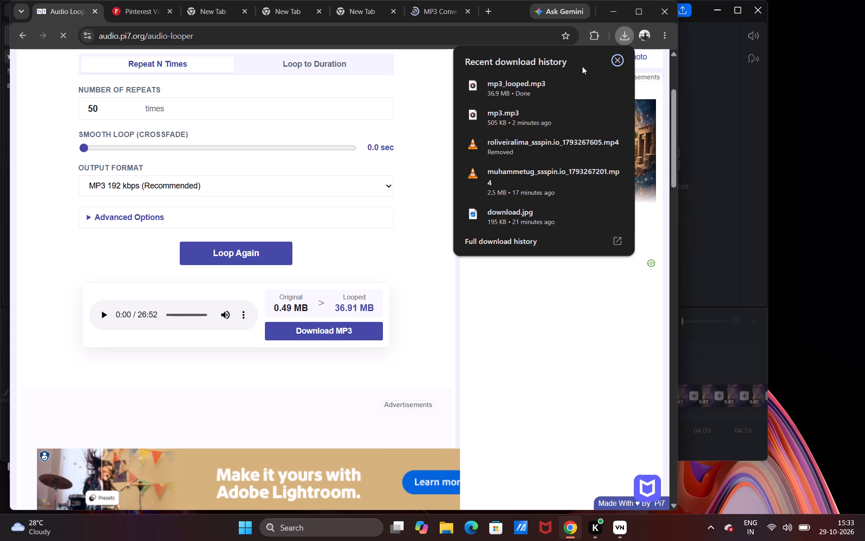
pyautogui.click(618, 60)
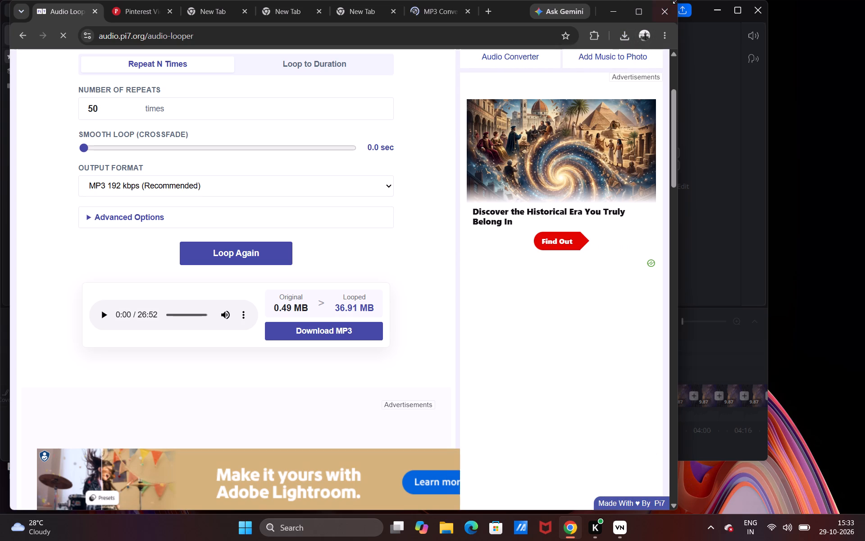
# Switch back to VN and add the mp3_looped audio file from Downloads to the timeline.
pyautogui.click(668, 13)
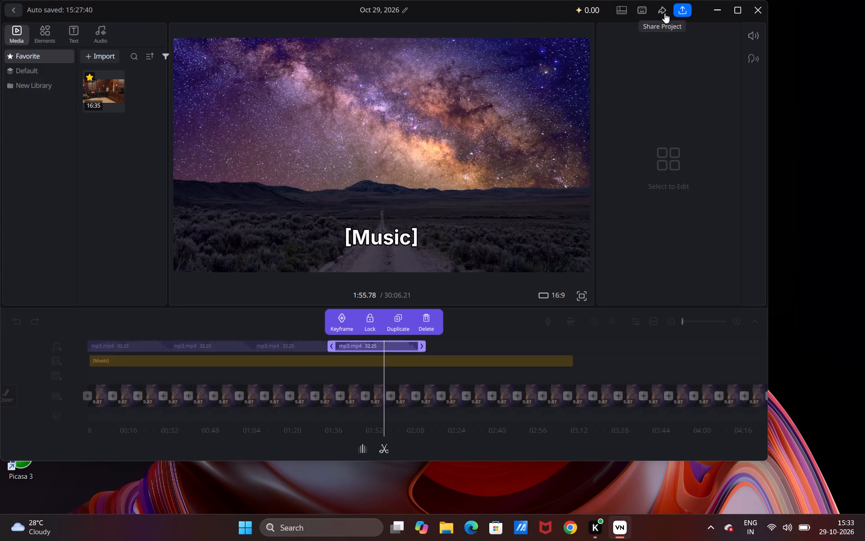
pyautogui.click(440, 341)
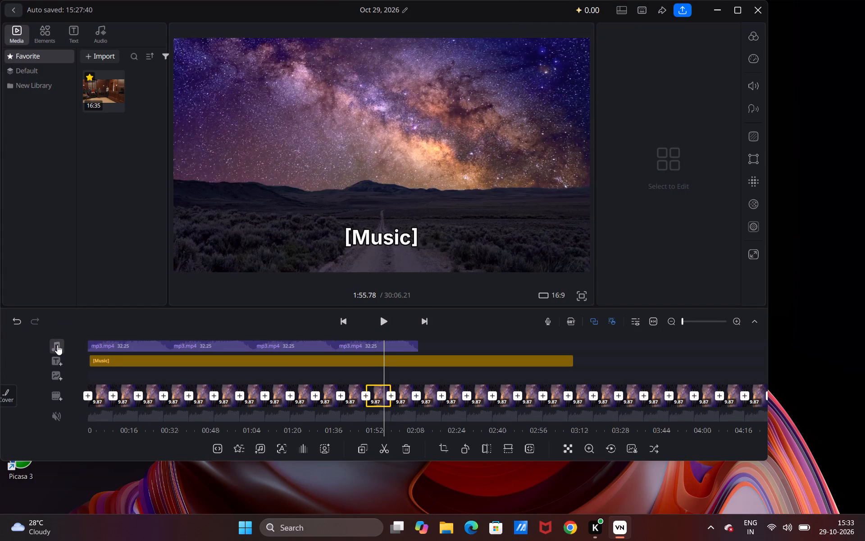
pyautogui.click(57, 344)
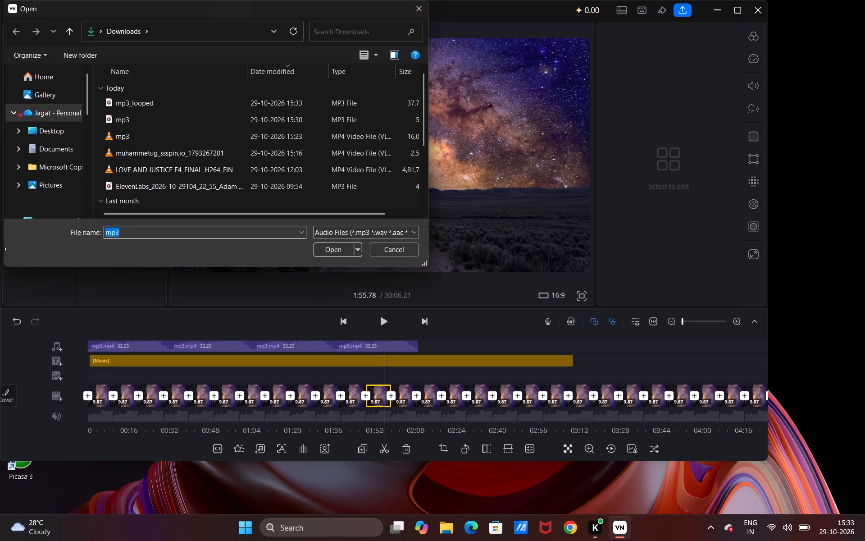
pyautogui.click(118, 107)
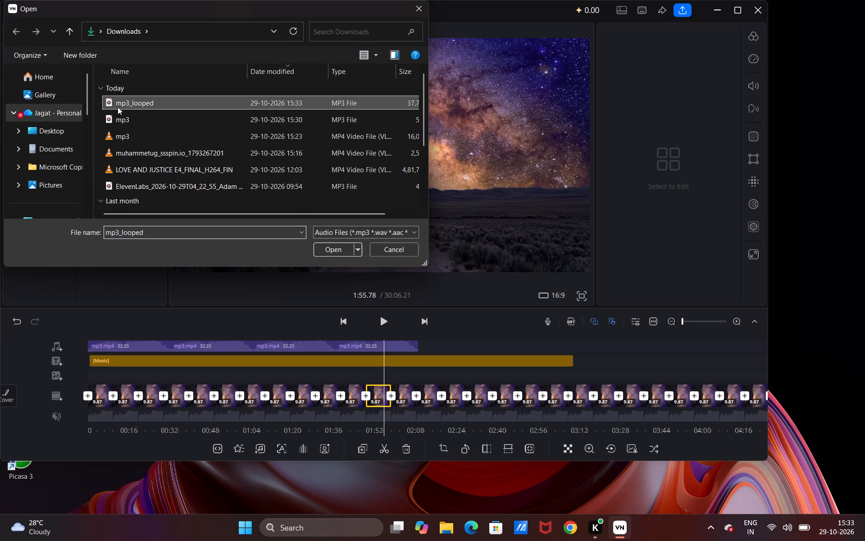
pyautogui.click(329, 249)
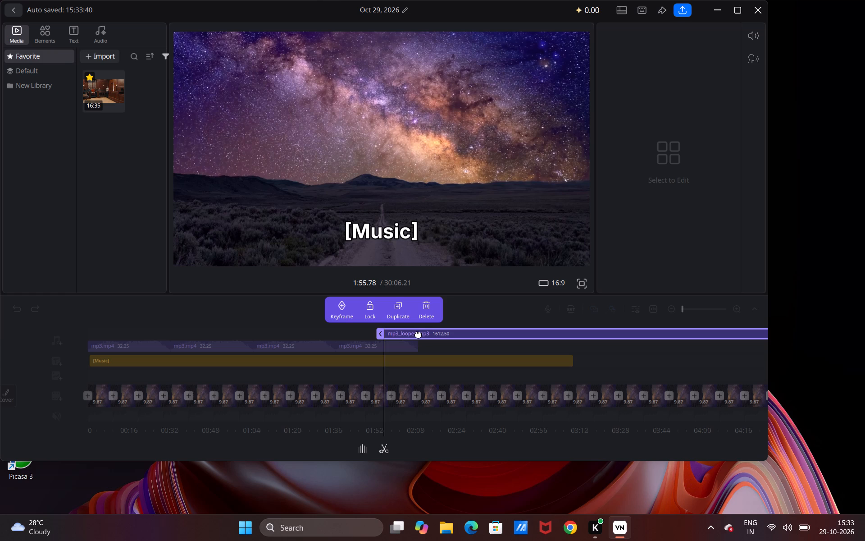
# Move the mp3_looped clip onto the existing audio track, directly after the last mp3.mp4 clip.
pyautogui.moveTo(418, 334); pyautogui.dragTo(453, 346)
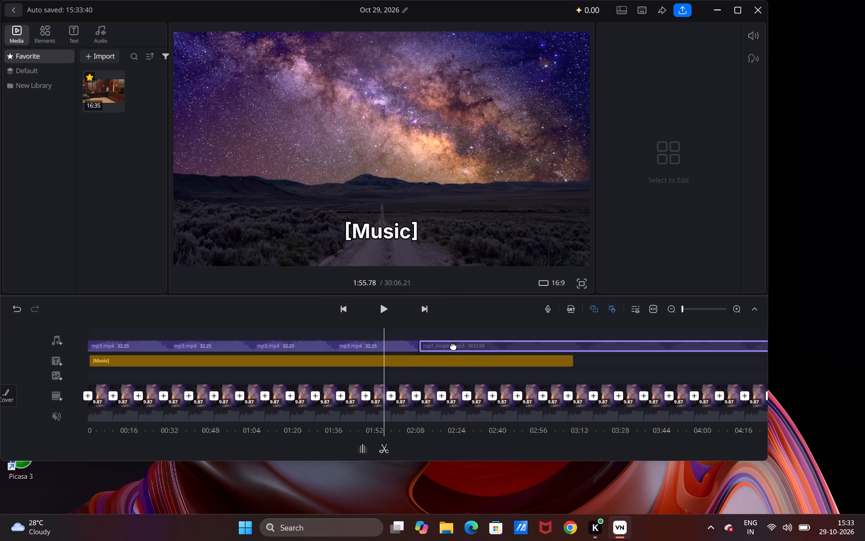
pyautogui.moveTo(453, 346); pyautogui.dragTo(448, 345)
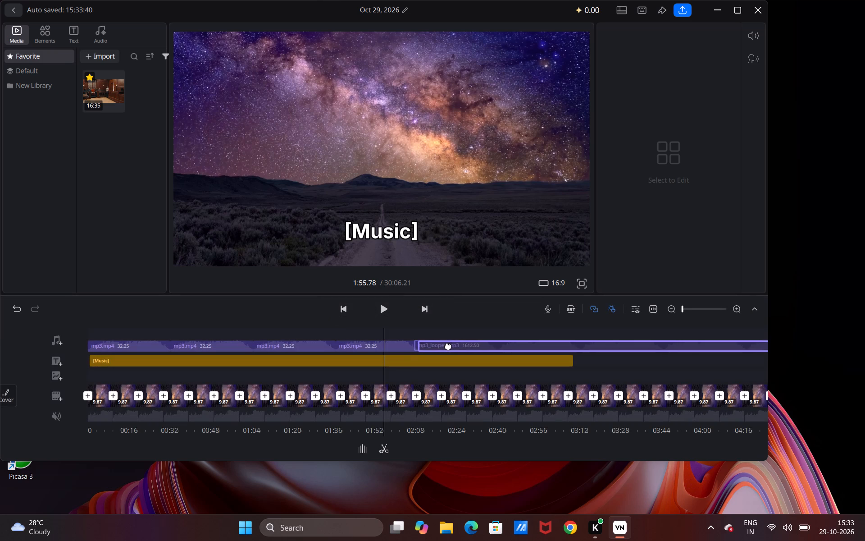
pyautogui.moveTo(448, 345); pyautogui.dragTo(451, 345)
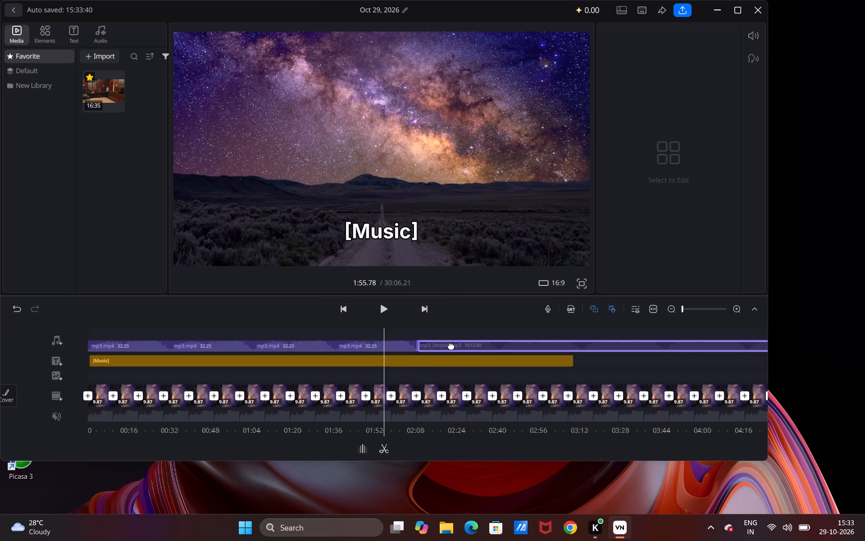
# Play back the timeline from about 0:53 and again from about 2:33 to check the mp3.mp4 and mp3_looped audio.
pyautogui.moveTo(451, 345); pyautogui.dragTo(452, 345)
pyautogui.click(452, 345)
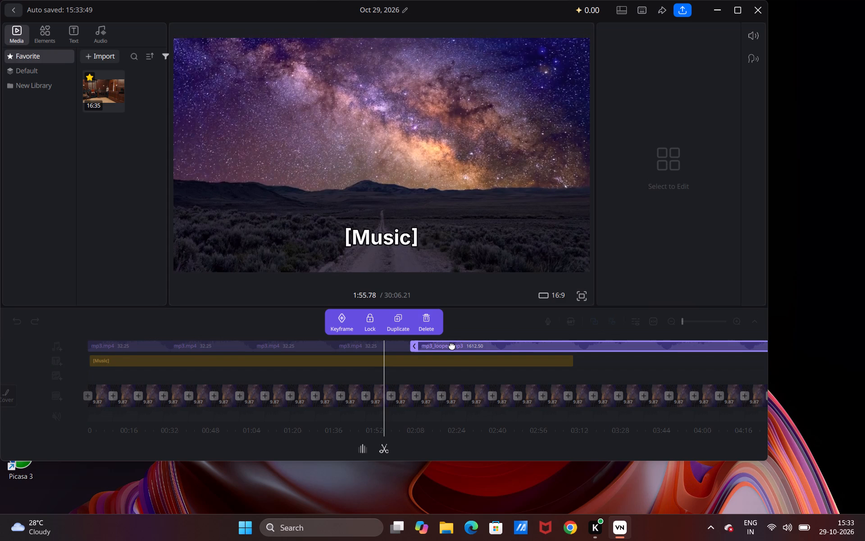
pyautogui.click(173, 358)
pyautogui.click(173, 358)
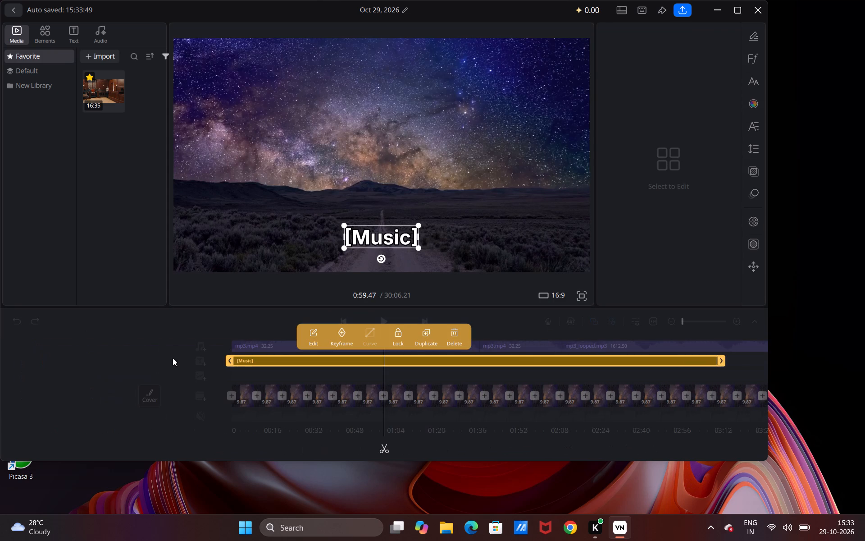
pyautogui.hscroll(-1, 173, 358)
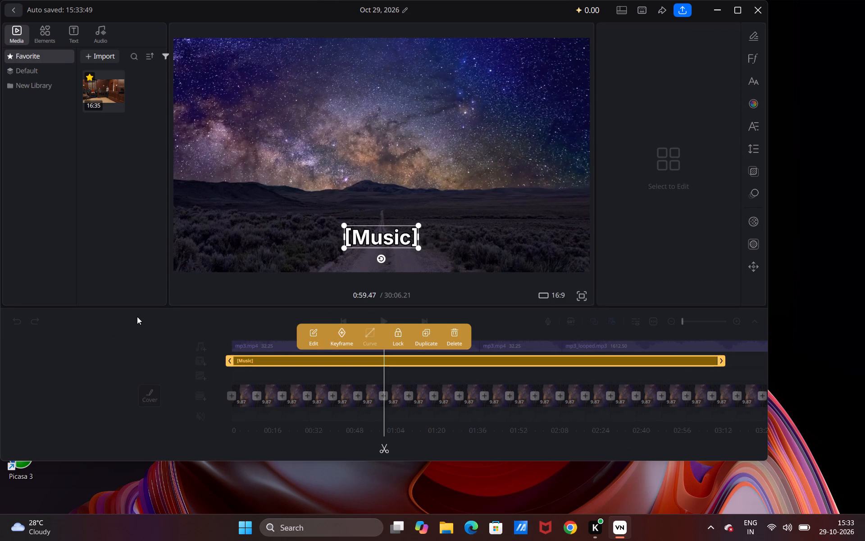
pyautogui.click(137, 316)
pyautogui.click(137, 316)
pyautogui.hscroll(1, 321, 335)
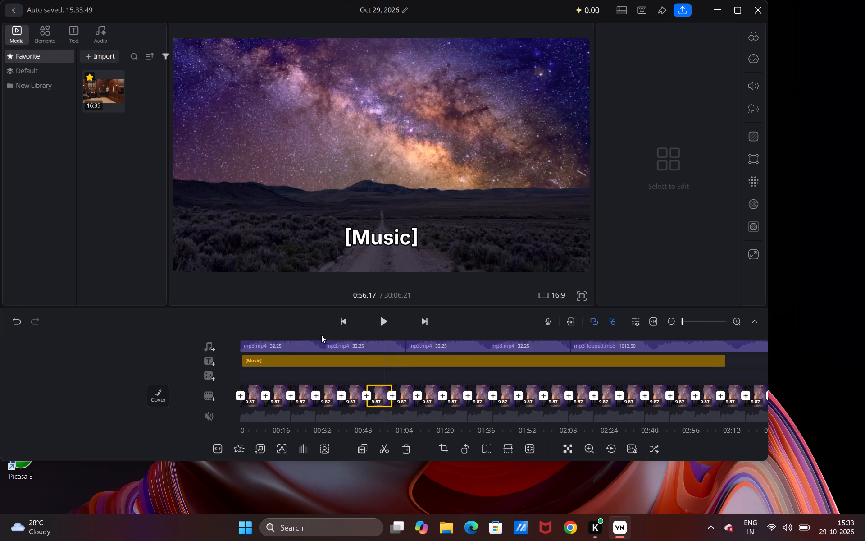
pyautogui.hscroll(1, 321, 335)
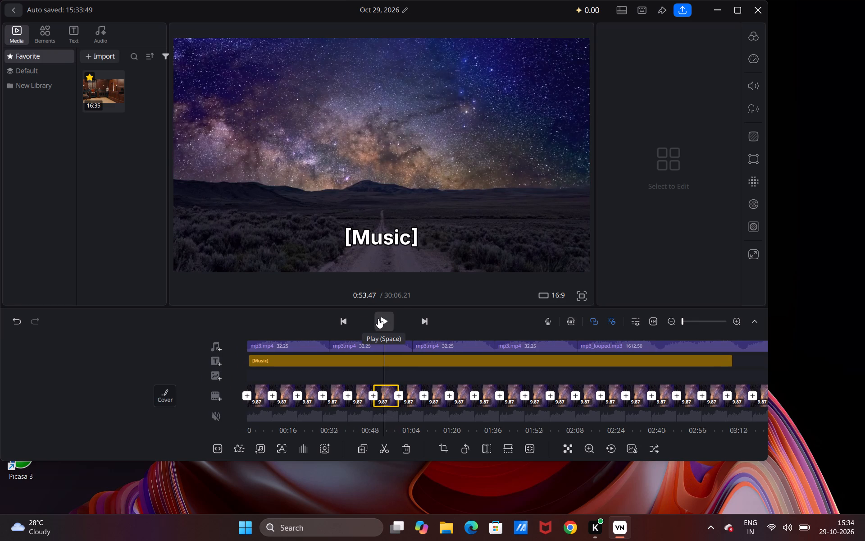
pyautogui.click(378, 318)
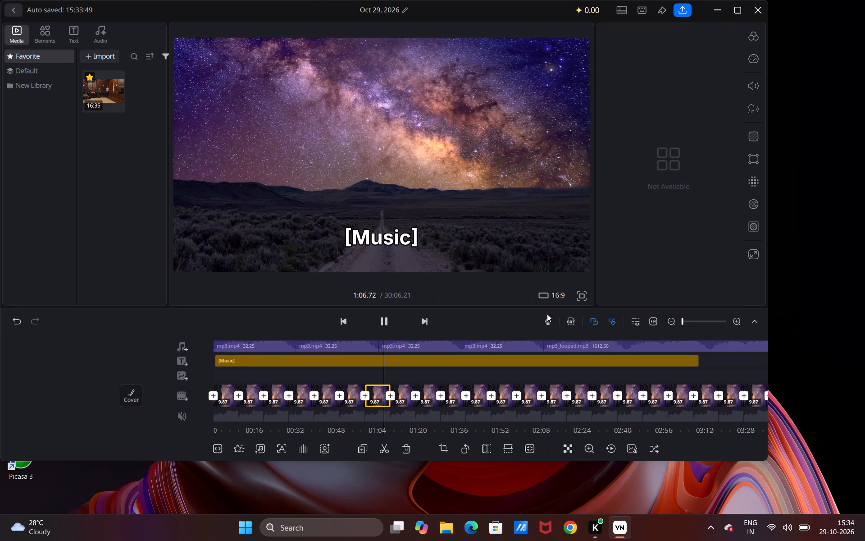
pyautogui.hscroll(-10, 536, 340)
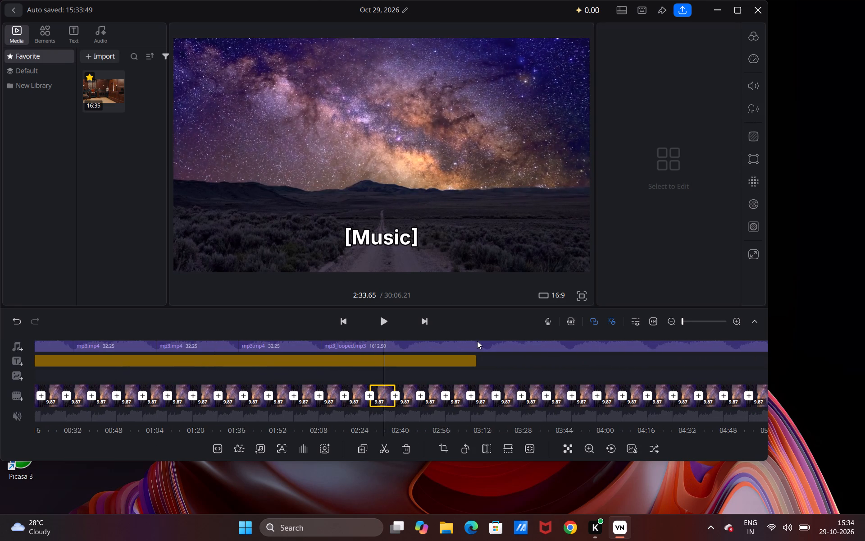
pyautogui.click(384, 318)
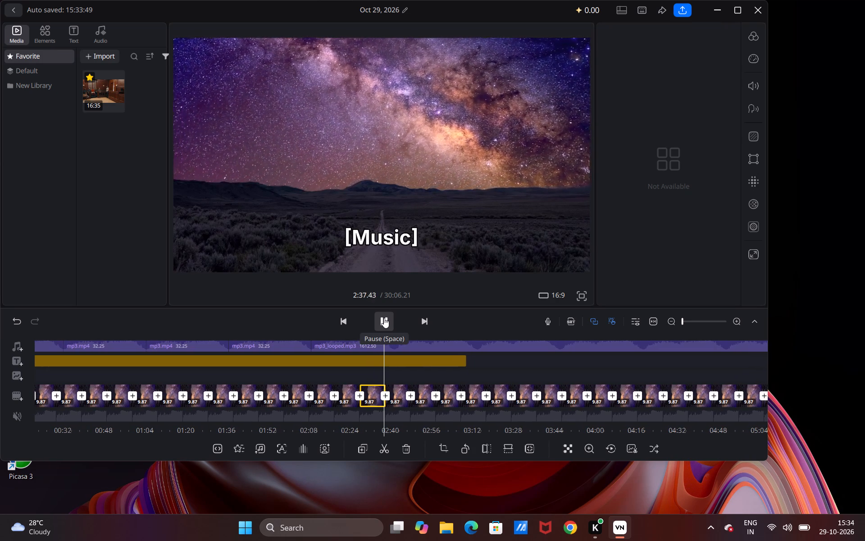
pyautogui.hscroll(-1, 384, 318)
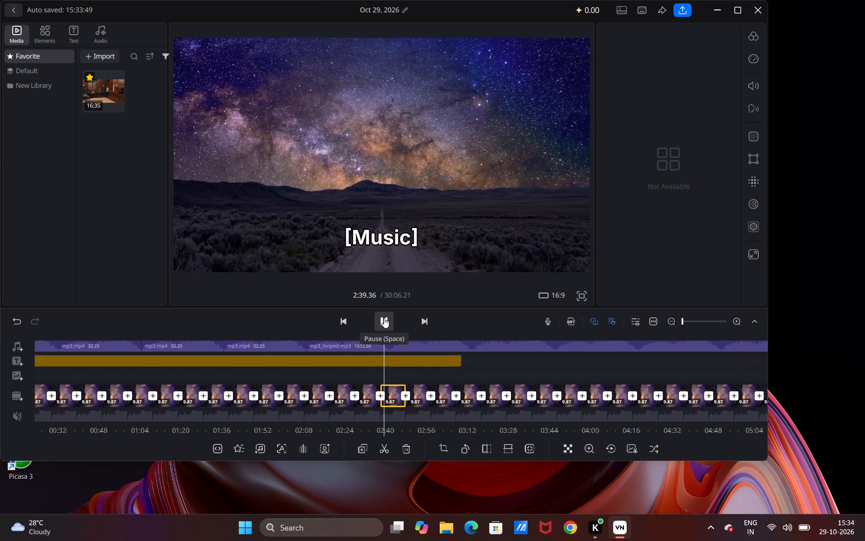
pyautogui.hscroll(-1, 384, 318)
pyautogui.hscroll(-7, 427, 349)
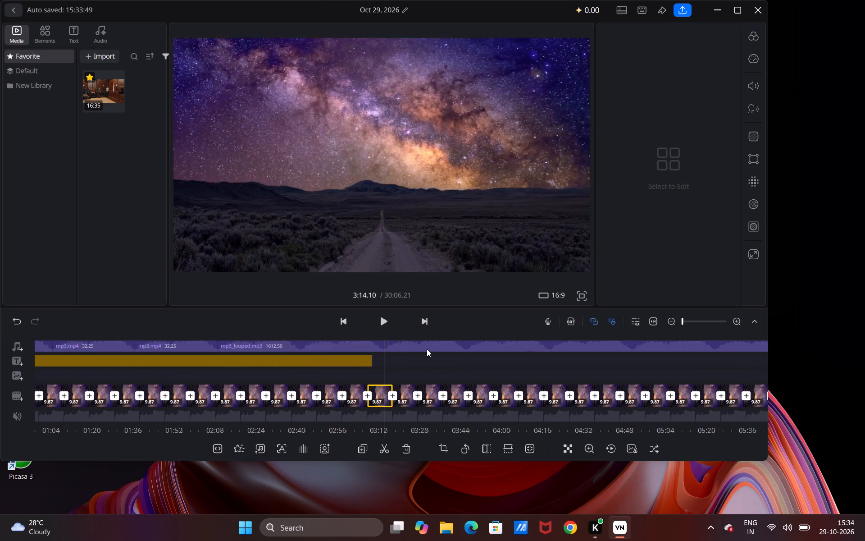
# Play the mp3_looped audio from about 15:22 and examine the rest of the audio track through to its end.
pyautogui.hscroll(-14, 427, 349)
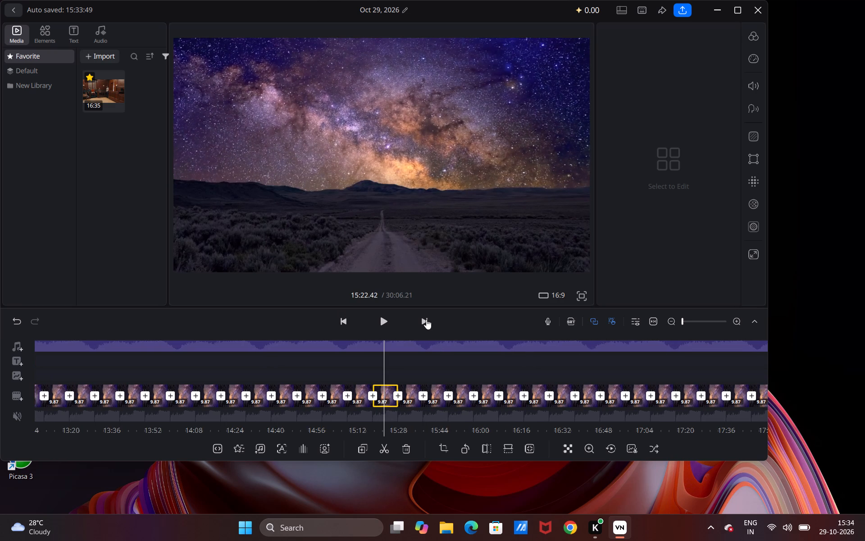
pyautogui.click(380, 317)
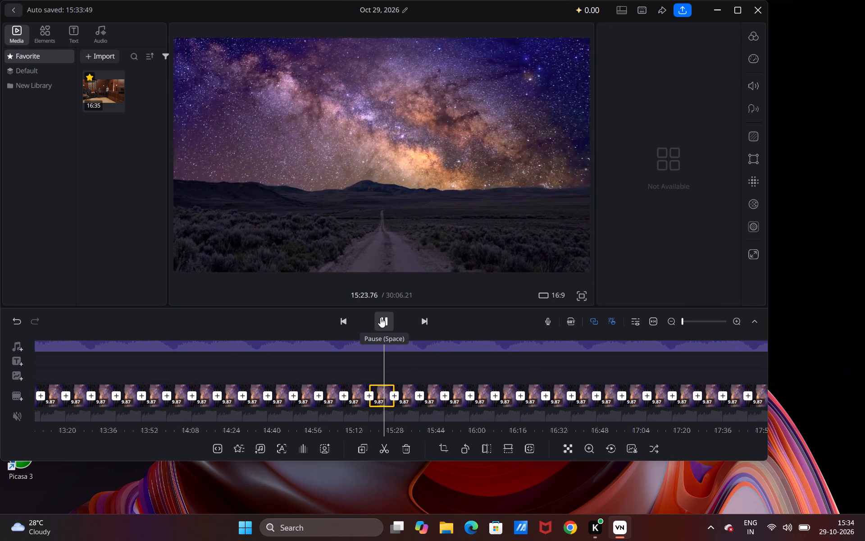
pyautogui.hscroll(-12, 380, 317)
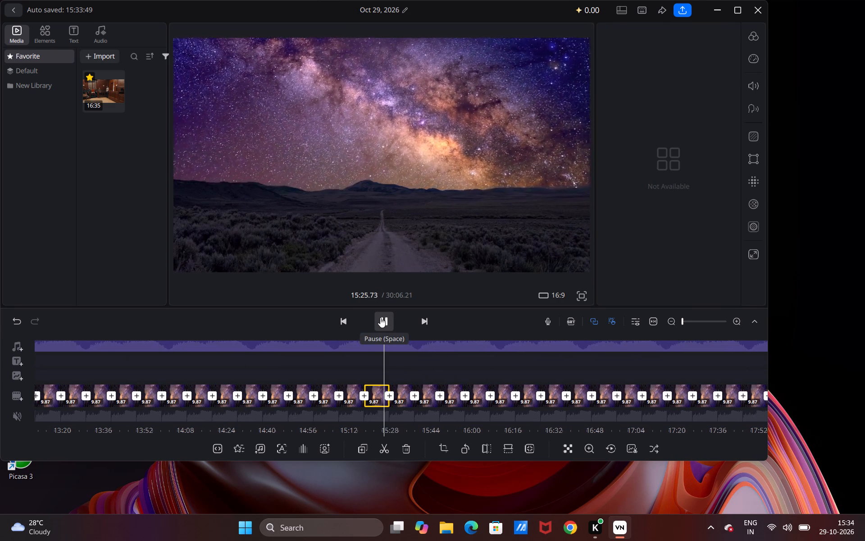
pyautogui.hscroll(-10, 422, 362)
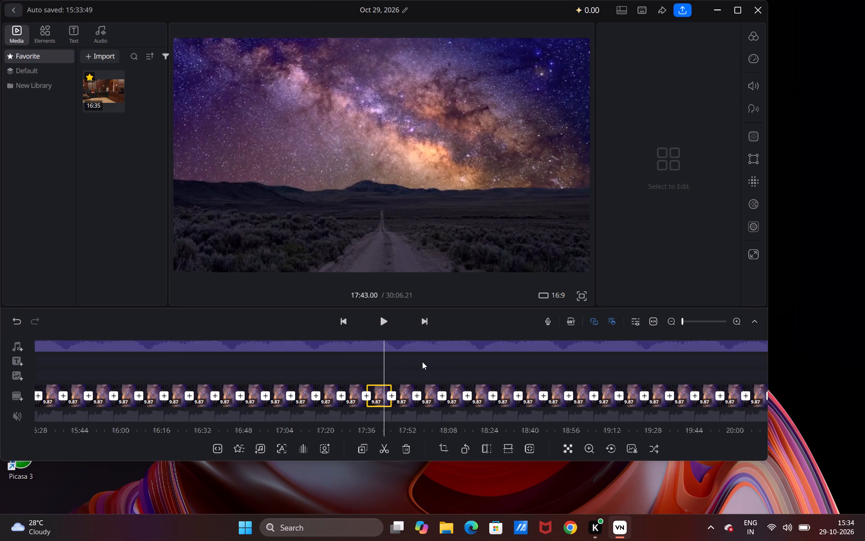
pyautogui.hscroll(-16, 422, 362)
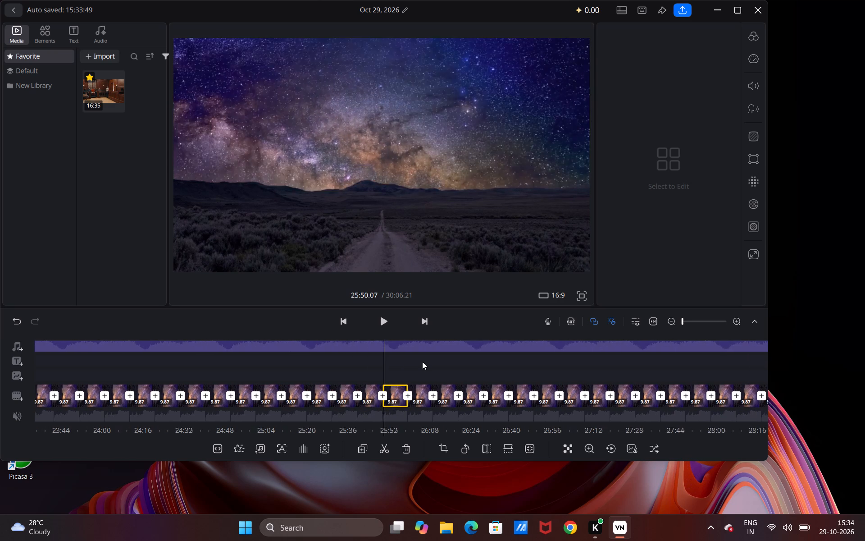
pyautogui.hscroll(-9, 422, 362)
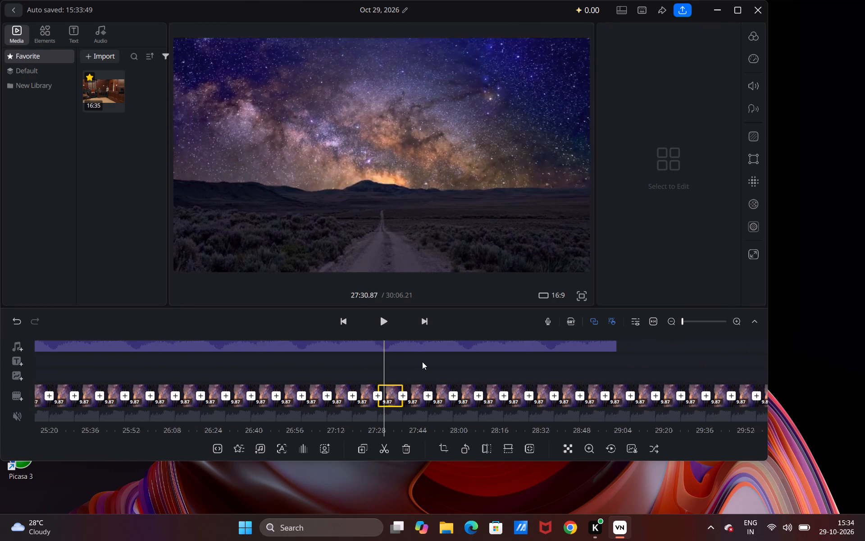
pyautogui.hscroll(-5, 422, 362)
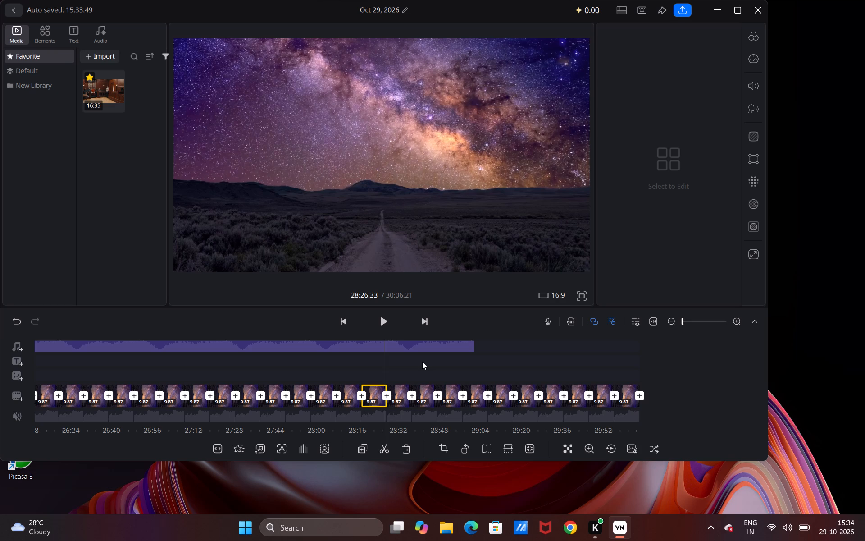
pyautogui.hscroll(-4, 422, 362)
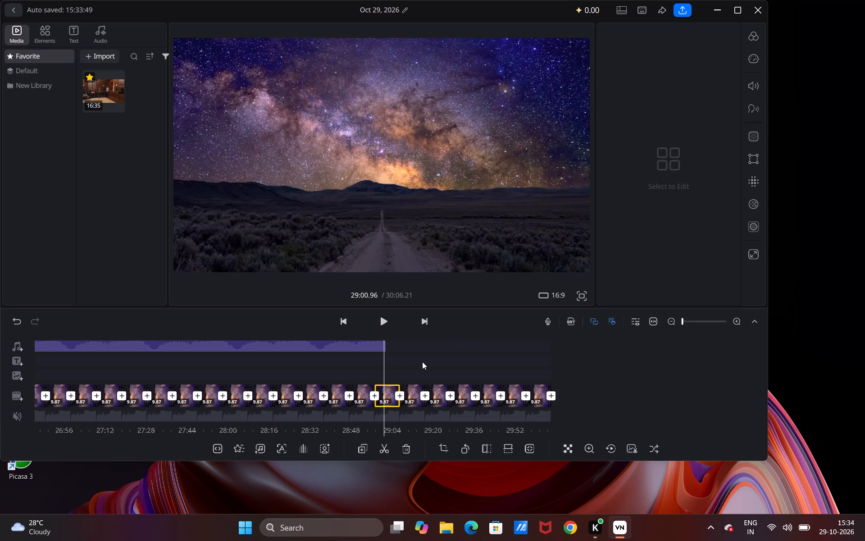
# Duplicate the mp3_looped audio clip from near its end, at about 28:56 on the timeline.
pyautogui.hscroll(1, 360, 351)
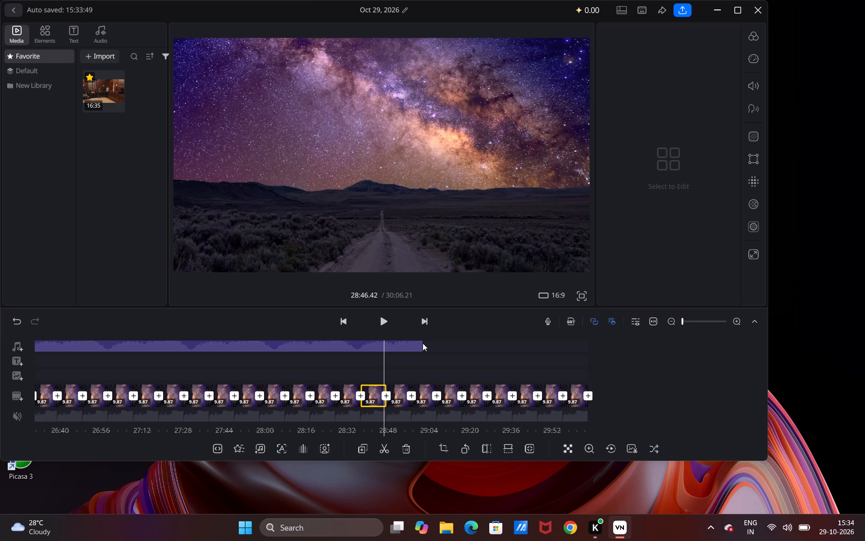
pyautogui.click(425, 395)
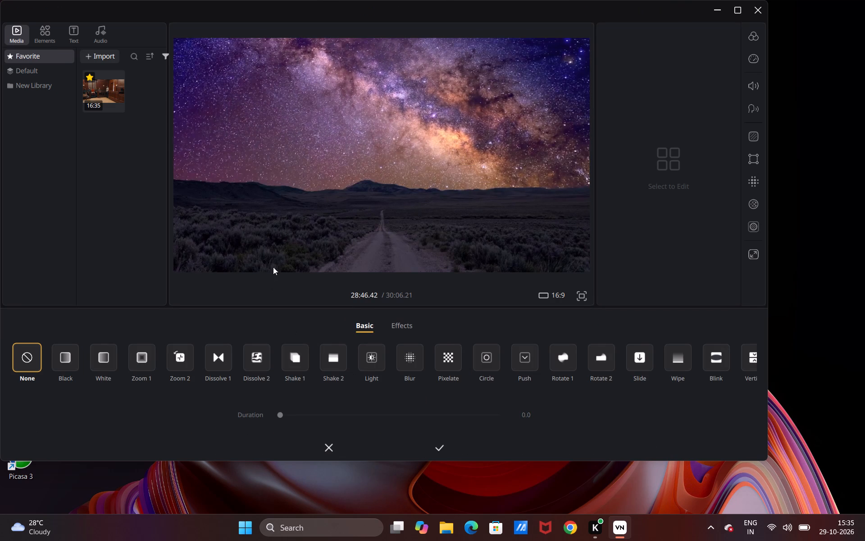
pyautogui.click(288, 257)
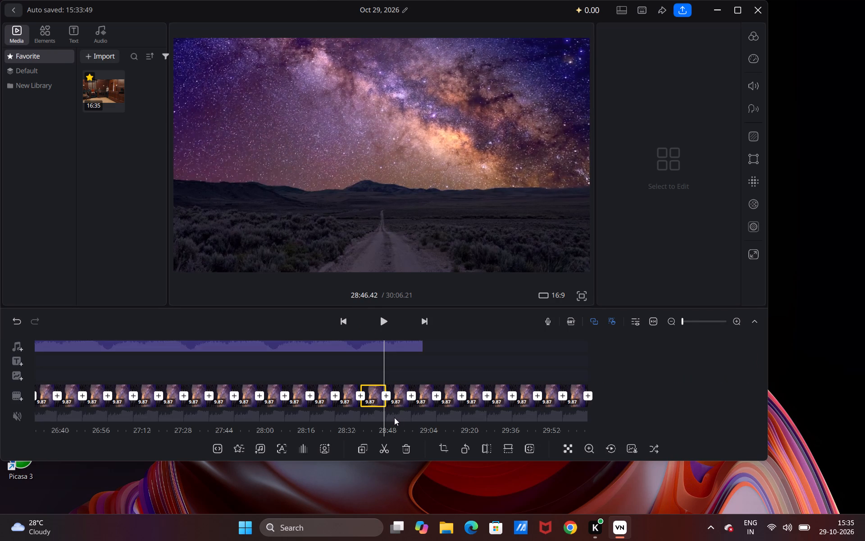
pyautogui.click(422, 399)
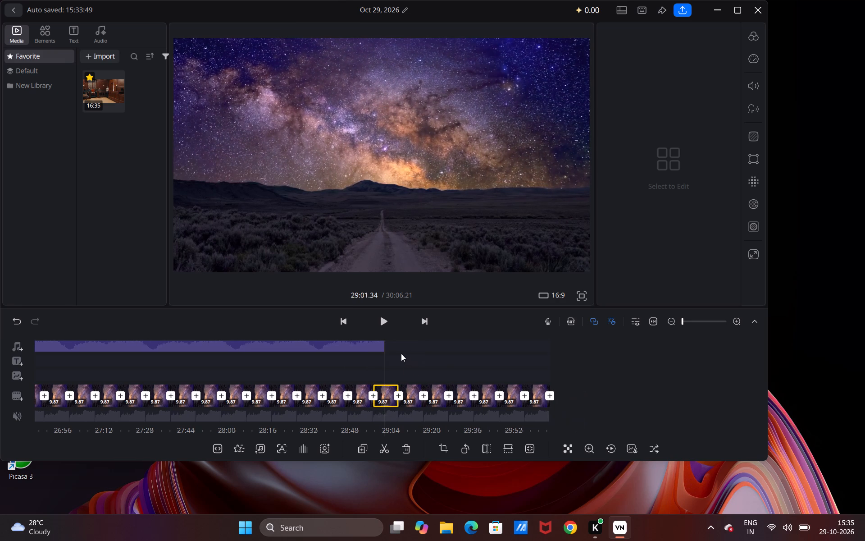
pyautogui.click(371, 345)
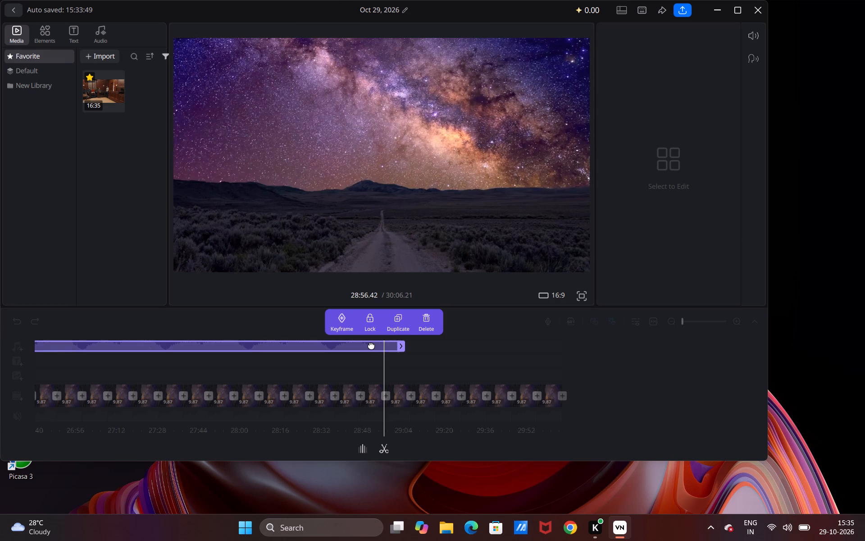
pyautogui.click(397, 318)
# Shift one copy of the mp3_looped clip along the timeline so that it ends at about 30:10.
pyautogui.click(338, 347)
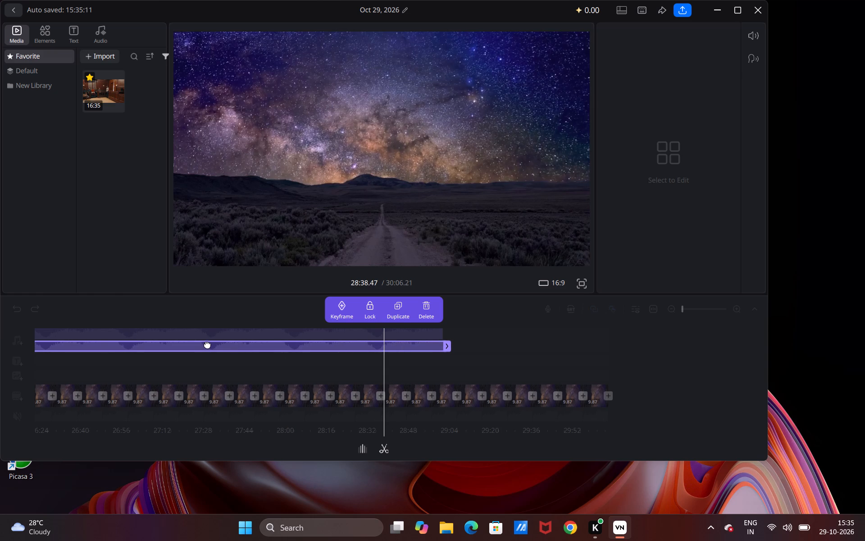
pyautogui.moveTo(247, 346); pyautogui.dragTo(305, 354)
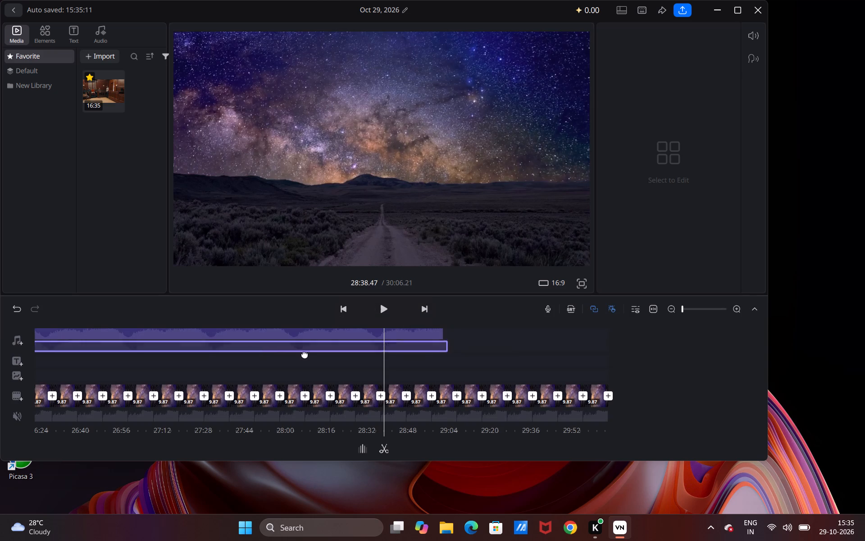
pyautogui.moveTo(305, 354); pyautogui.dragTo(422, 341)
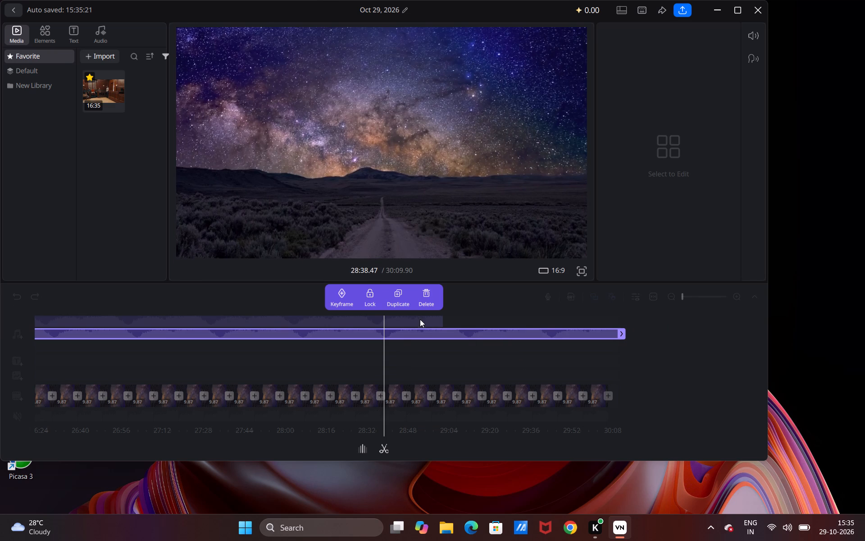
# Split the shifted mp3_looped copy at 29:02.09, where the other copy ends, and delete the part before the cut.
pyautogui.click(444, 333)
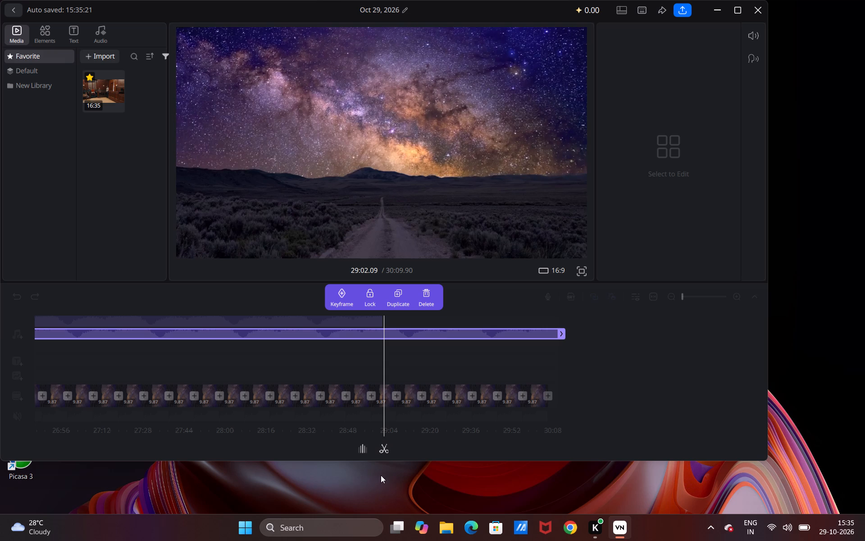
pyautogui.click(384, 451)
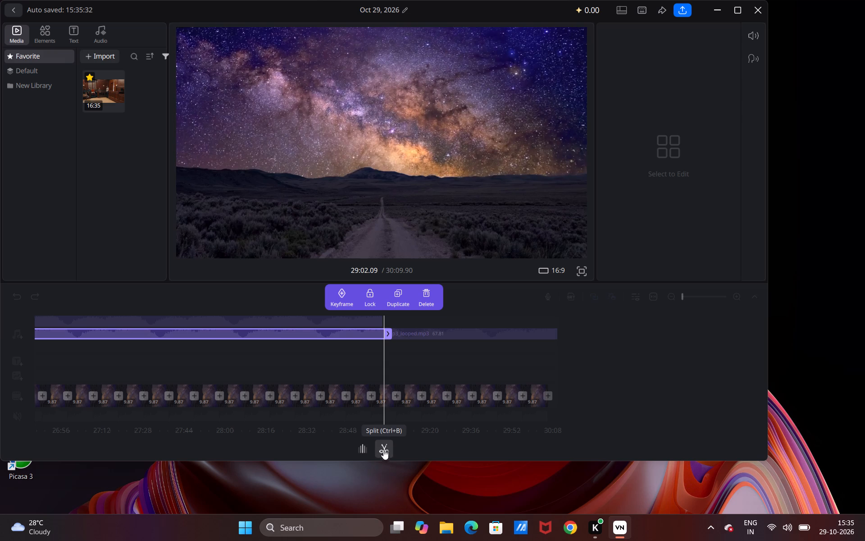
pyautogui.click(424, 299)
# Play back the join between the two mp3_looped clips from about 29:02 and again from 29:05 to check the audio.
pyautogui.click(400, 198)
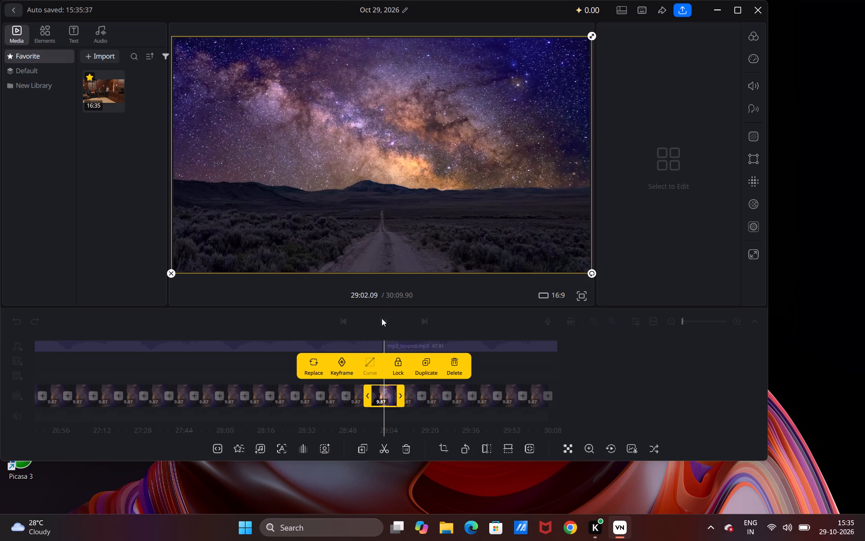
pyautogui.click(381, 319)
pyautogui.click(381, 319)
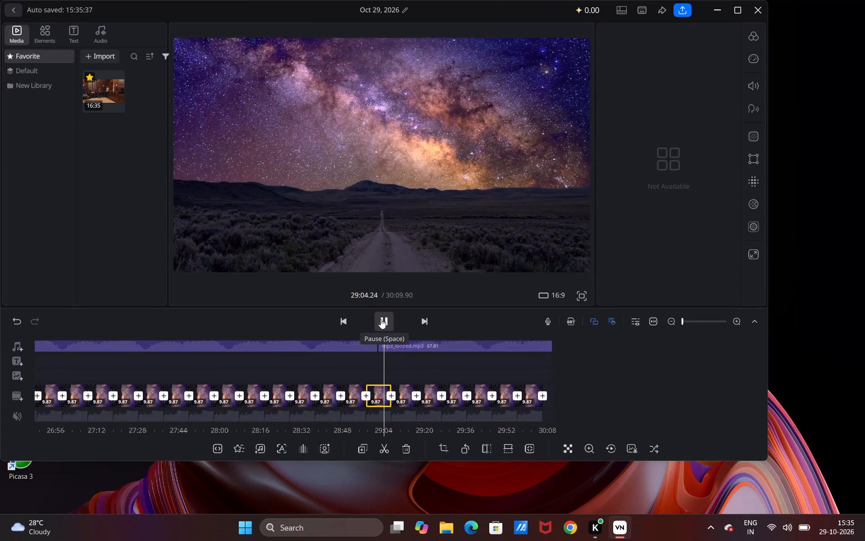
pyautogui.click(379, 342)
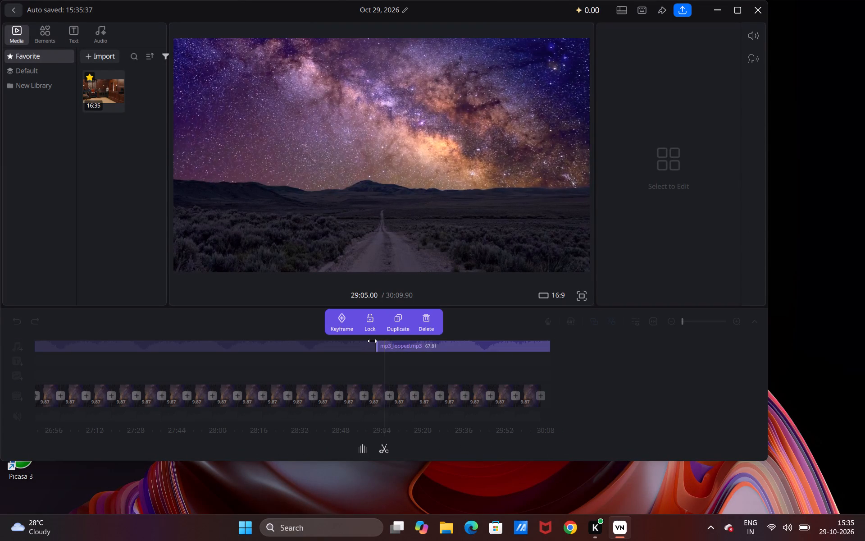
pyautogui.click(372, 341)
pyautogui.click(372, 341)
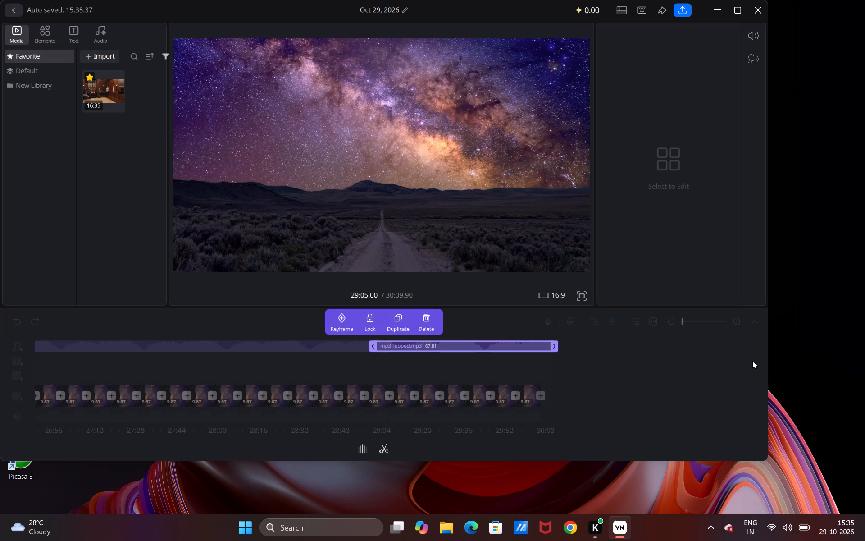
pyautogui.click(752, 361)
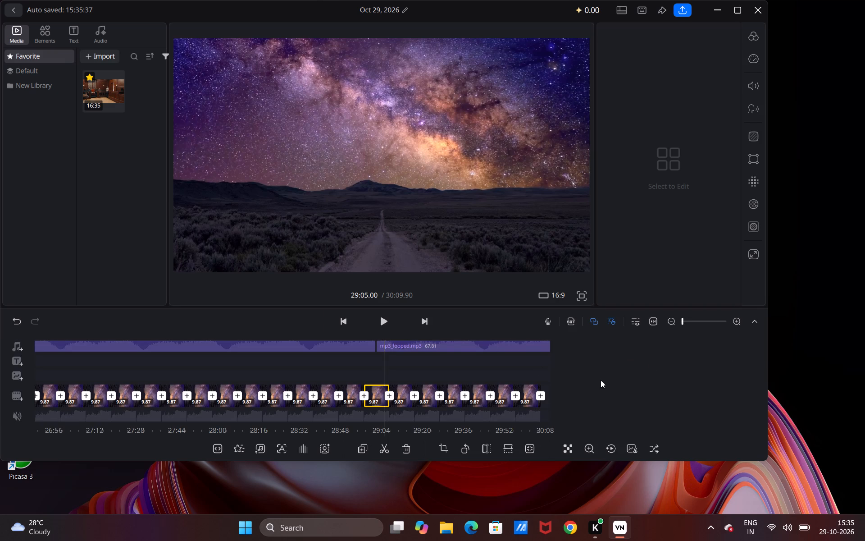
pyautogui.click(385, 324)
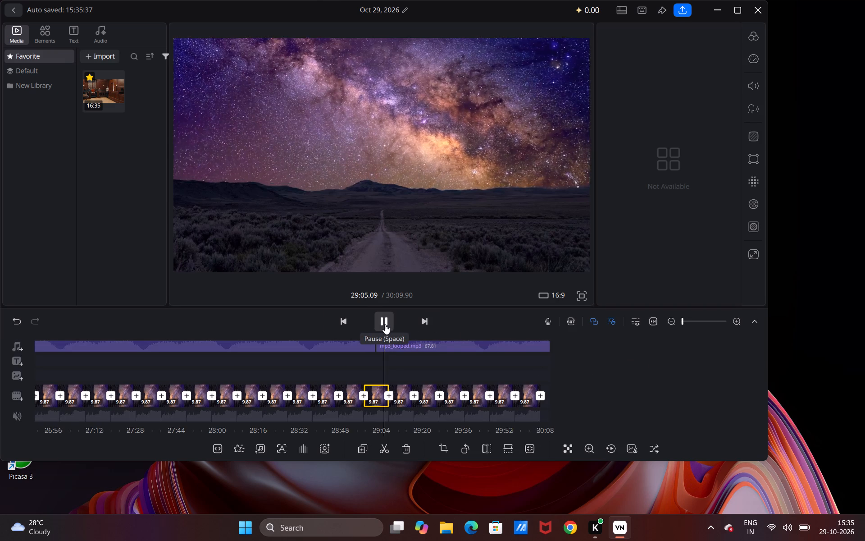
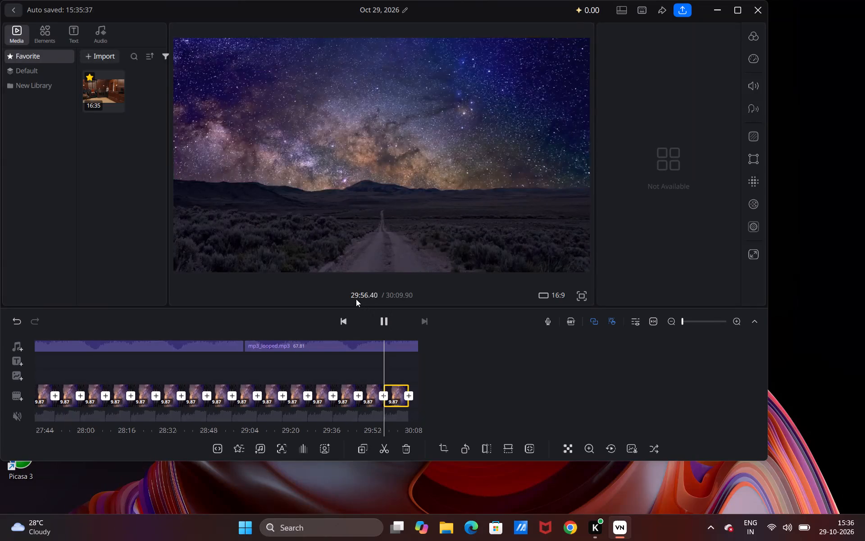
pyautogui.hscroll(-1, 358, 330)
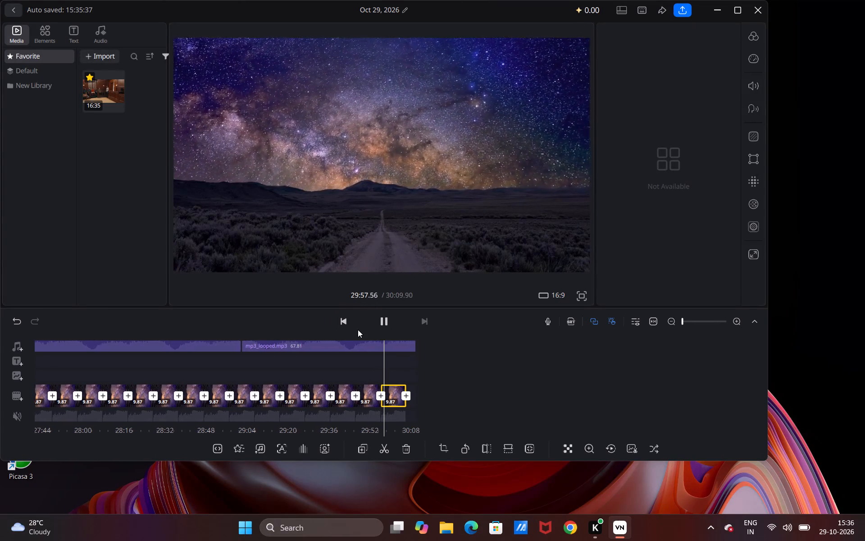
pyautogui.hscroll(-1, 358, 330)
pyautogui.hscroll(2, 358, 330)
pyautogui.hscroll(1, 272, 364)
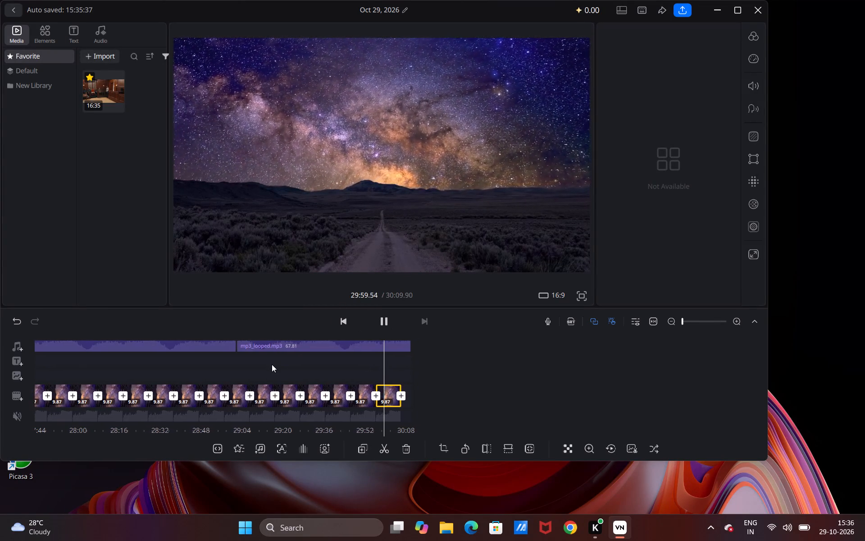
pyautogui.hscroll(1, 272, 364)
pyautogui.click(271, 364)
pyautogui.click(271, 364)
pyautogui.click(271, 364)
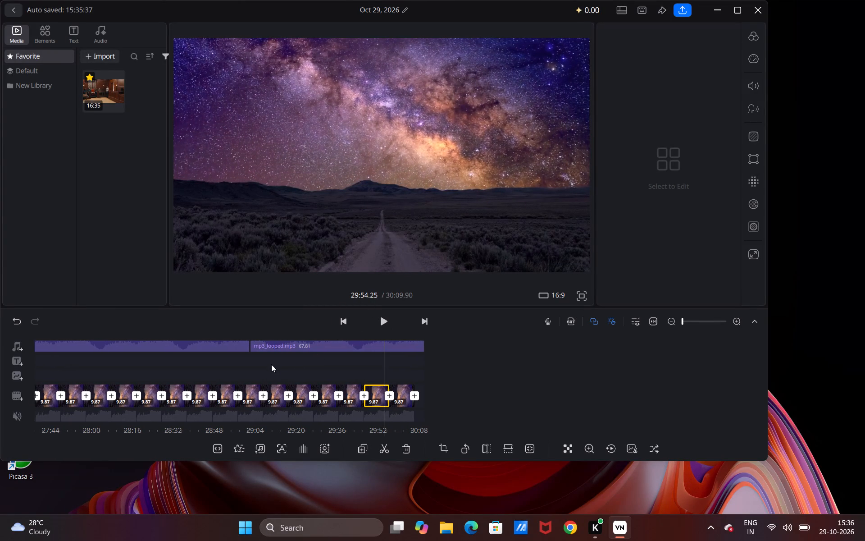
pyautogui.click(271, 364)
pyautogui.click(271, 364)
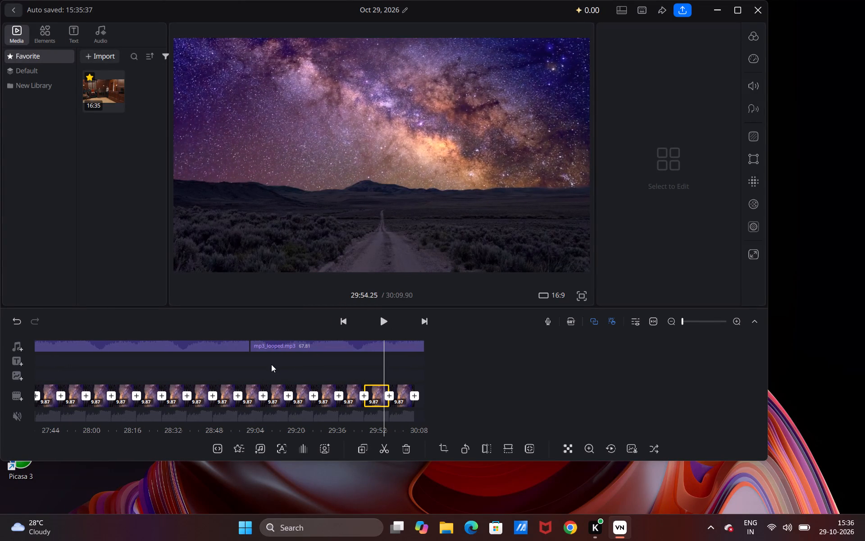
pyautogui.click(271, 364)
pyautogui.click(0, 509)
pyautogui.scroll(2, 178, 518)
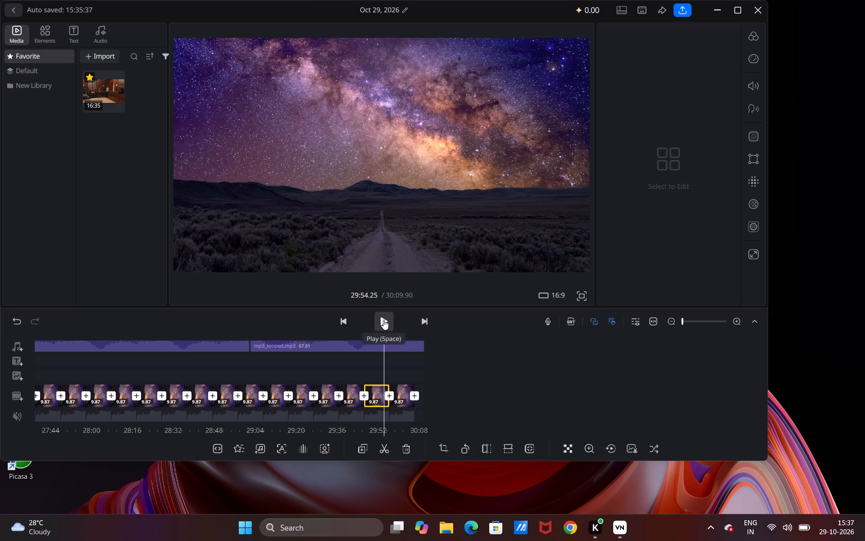
# Play back the timeline from 29:54.25 and check where the starry-sky video and mp3_looped audio end.
pyautogui.click(383, 320)
pyautogui.hscroll(-1, 383, 320)
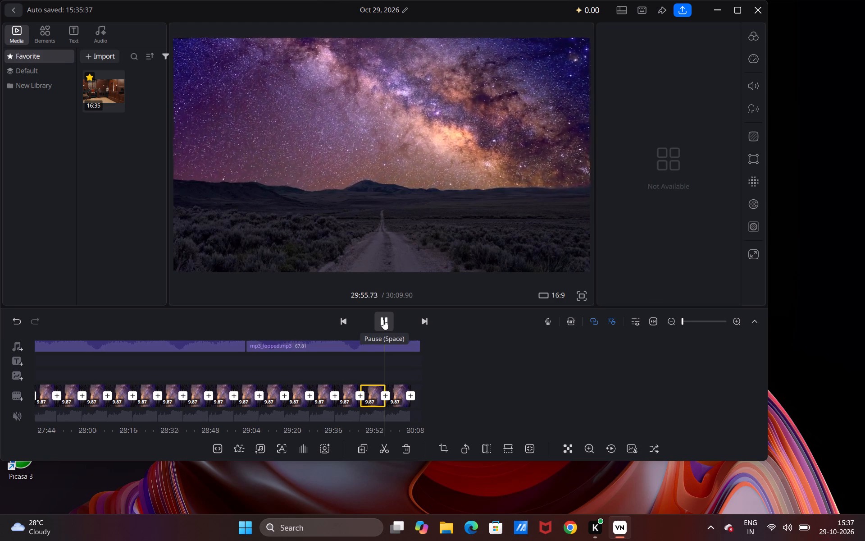
pyautogui.hscroll(-1, 383, 320)
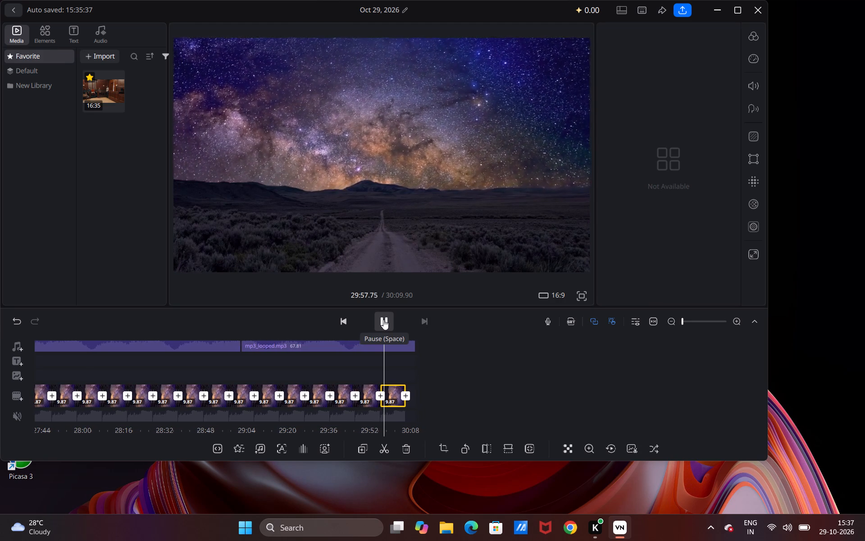
pyautogui.hscroll(-5, 435, 344)
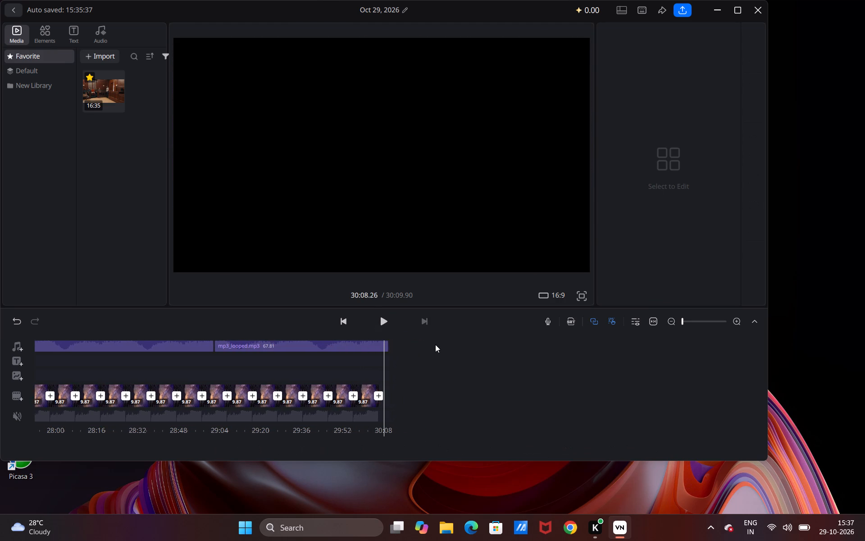
pyautogui.hscroll(2, 435, 344)
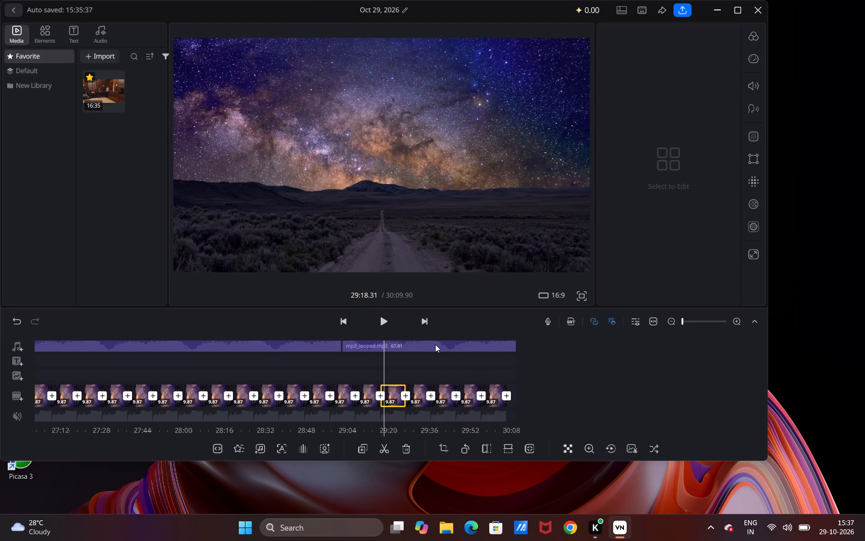
pyautogui.hscroll(-3, 435, 344)
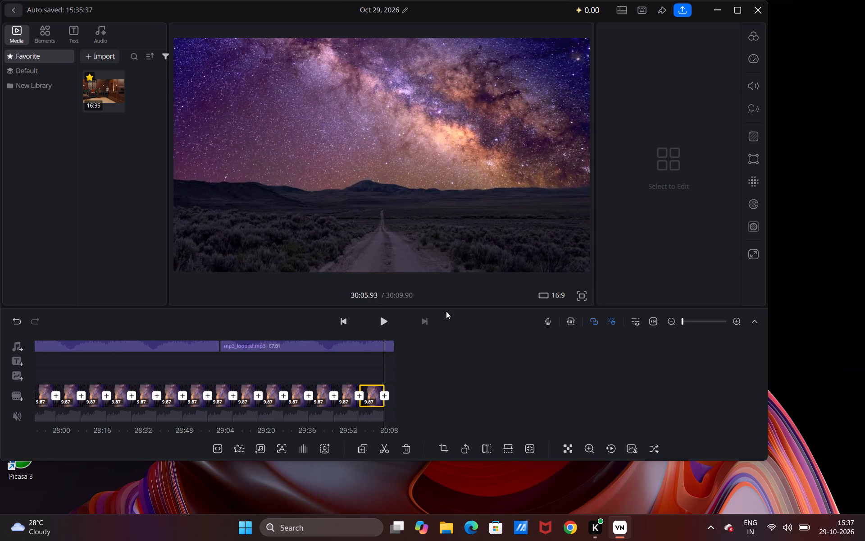
pyautogui.hscroll(2, 446, 311)
# Export the roughly 30-minute starry-sky video with manual export quality, setting the resolution to 1080p.
pyautogui.click(685, 7)
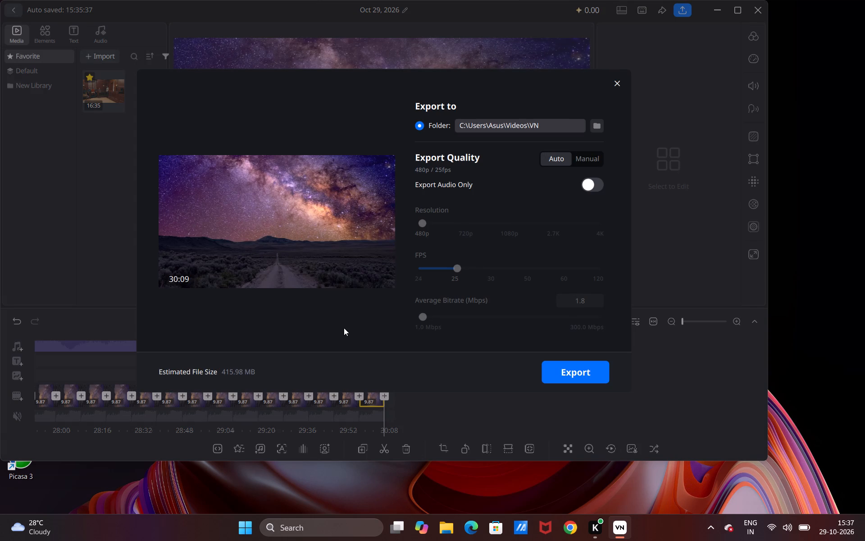
pyautogui.click(462, 220)
pyautogui.moveTo(420, 223); pyautogui.dragTo(452, 228)
pyautogui.click(577, 160)
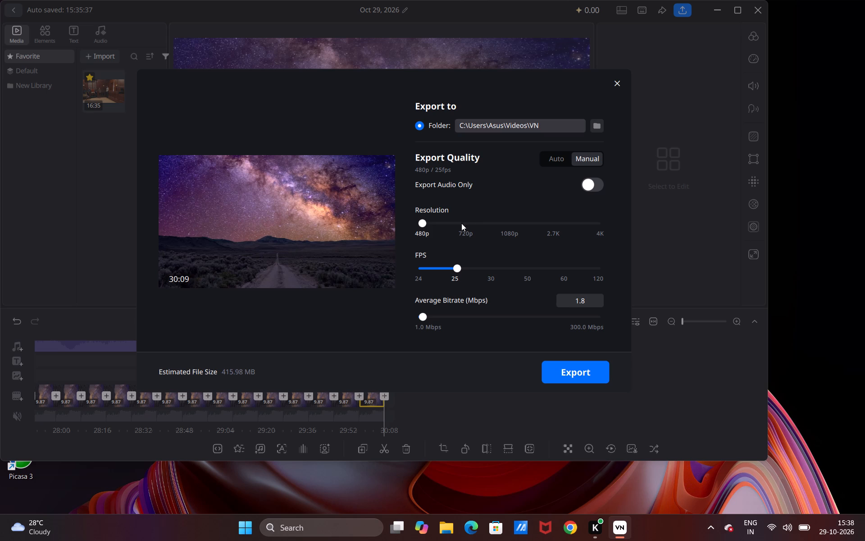
pyautogui.click(461, 223)
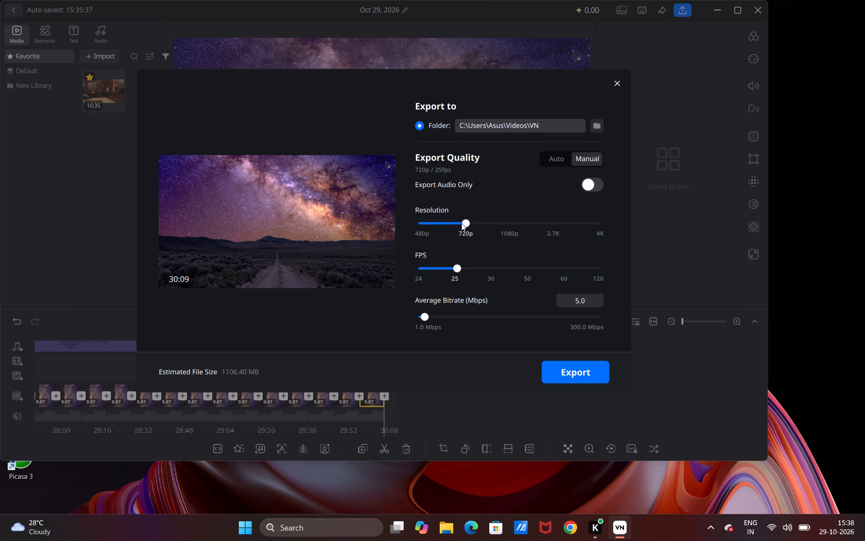
pyautogui.click(508, 222)
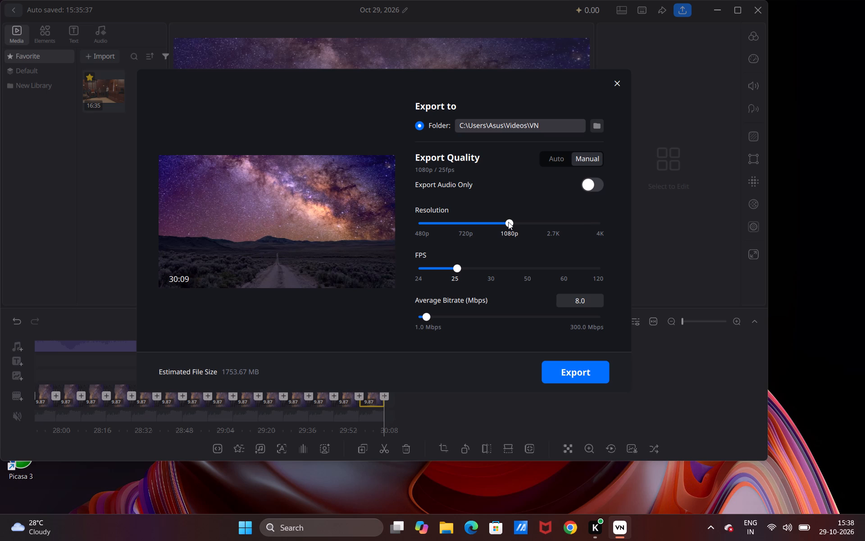
pyautogui.click(464, 223)
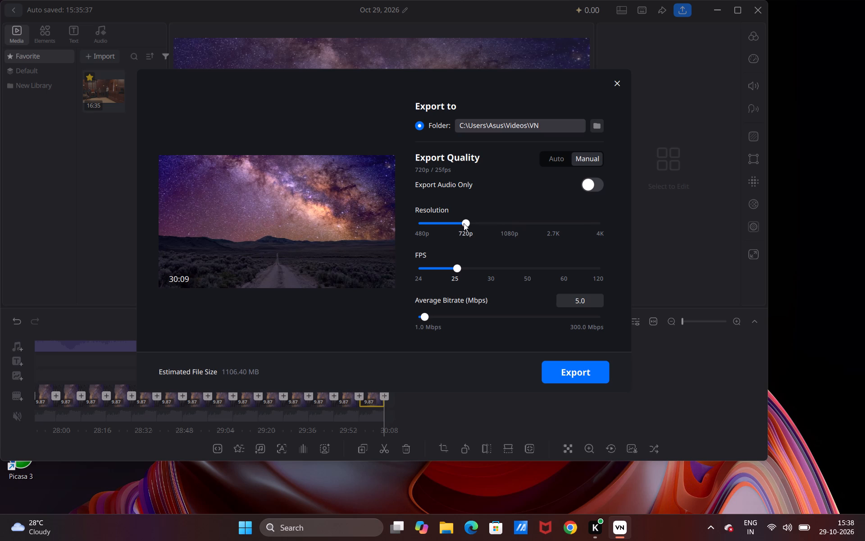
pyautogui.click(511, 218)
pyautogui.click(511, 226)
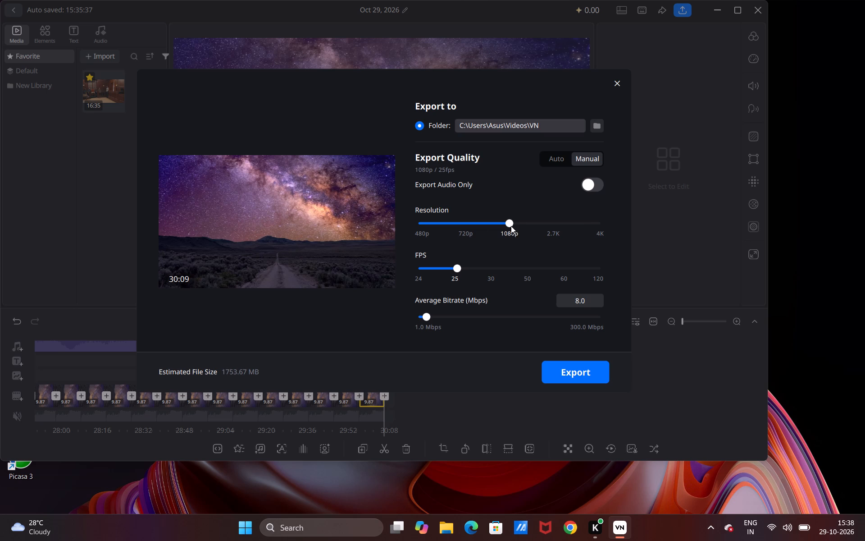
pyautogui.click(579, 376)
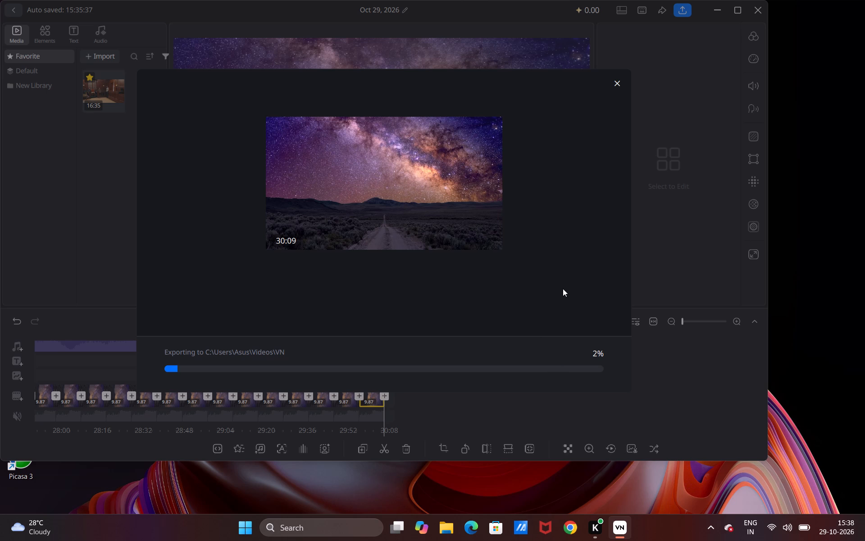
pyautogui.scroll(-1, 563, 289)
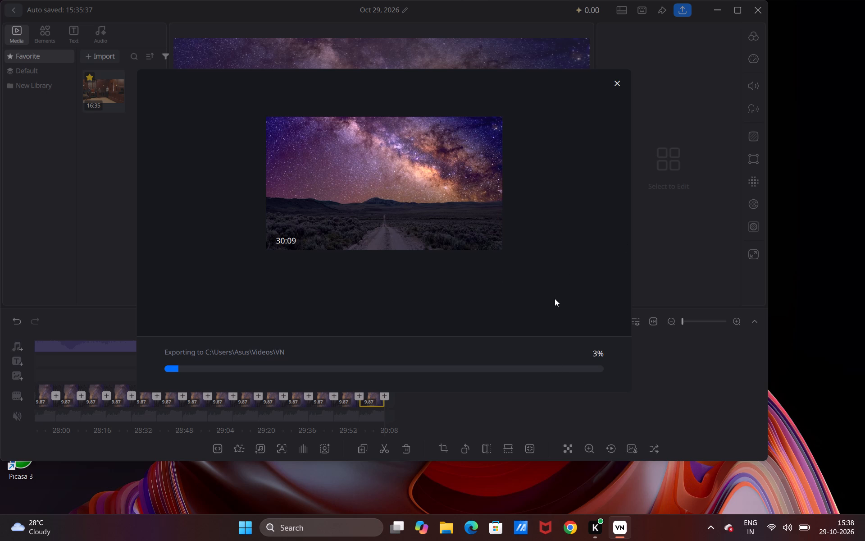